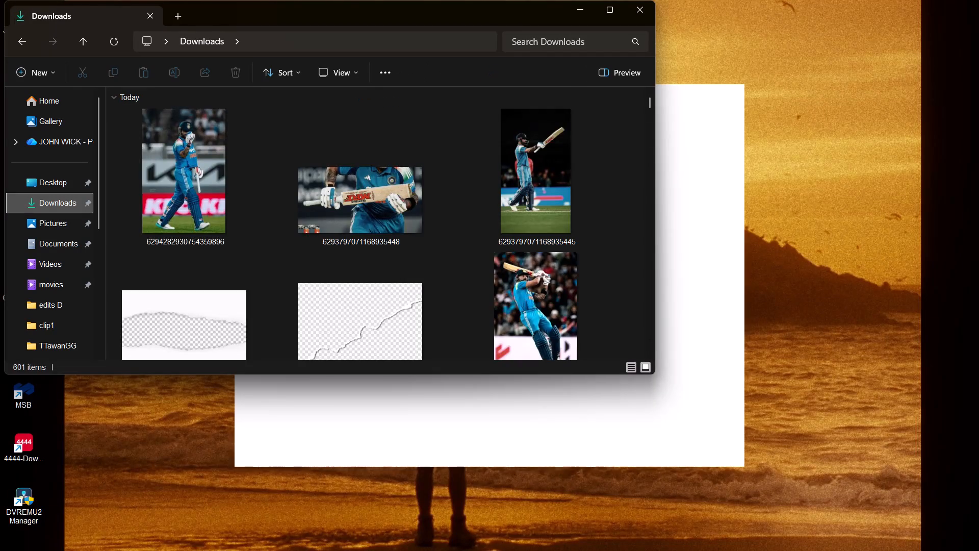
Find the KL100⁴ batsman photo in the Downloads folder and open it in Photoshop as its own document.
scroll(285, 217, "down", 5)
scroll(284, 218, "up", 2)
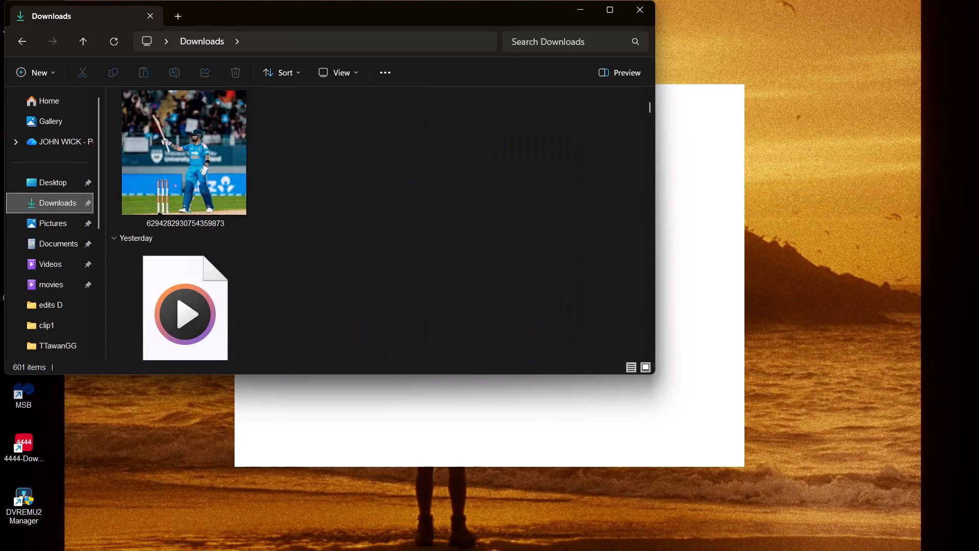
scroll(284, 218, "up", 2)
scroll(284, 218, "down", 8)
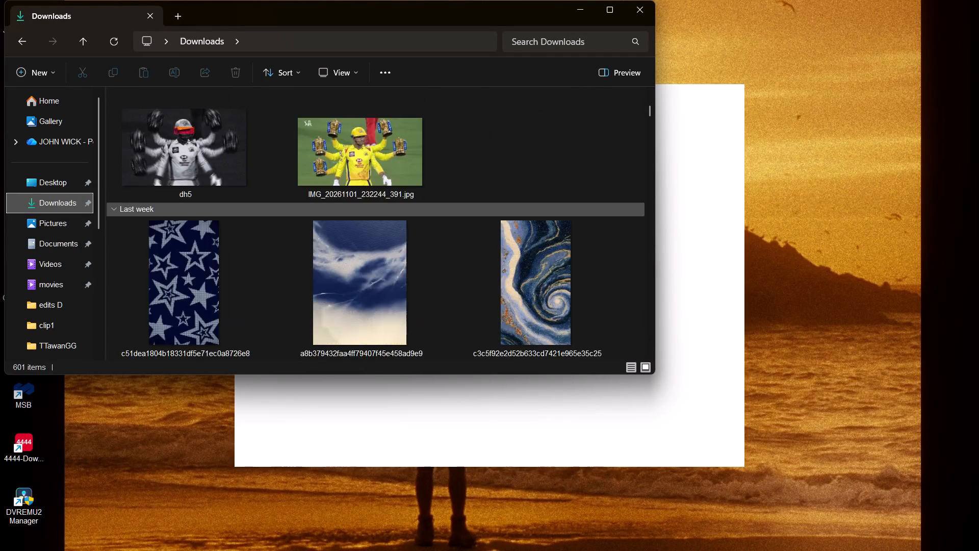
scroll(279, 211, "down", 7)
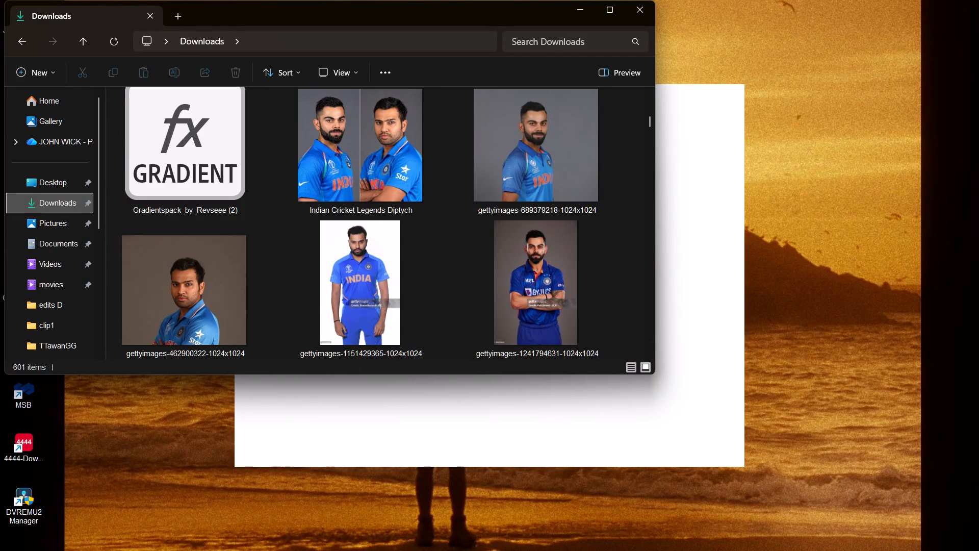
scroll(277, 207, "down", 5)
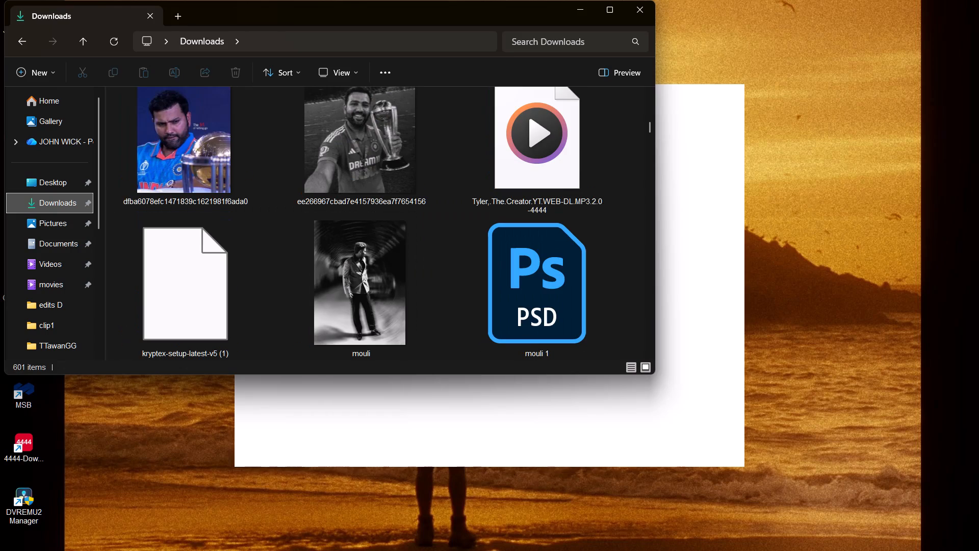
scroll(276, 202, "down", 1)
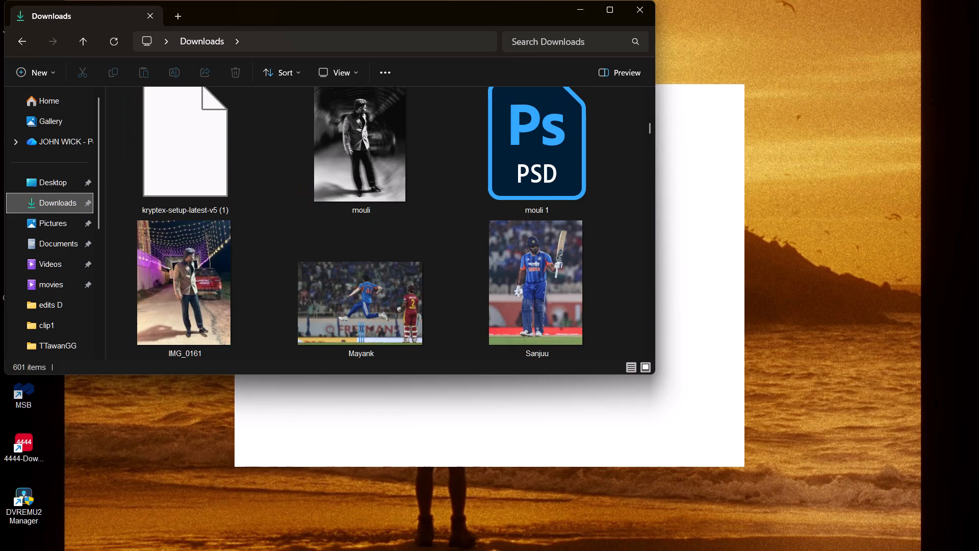
scroll(276, 202, "down", 1)
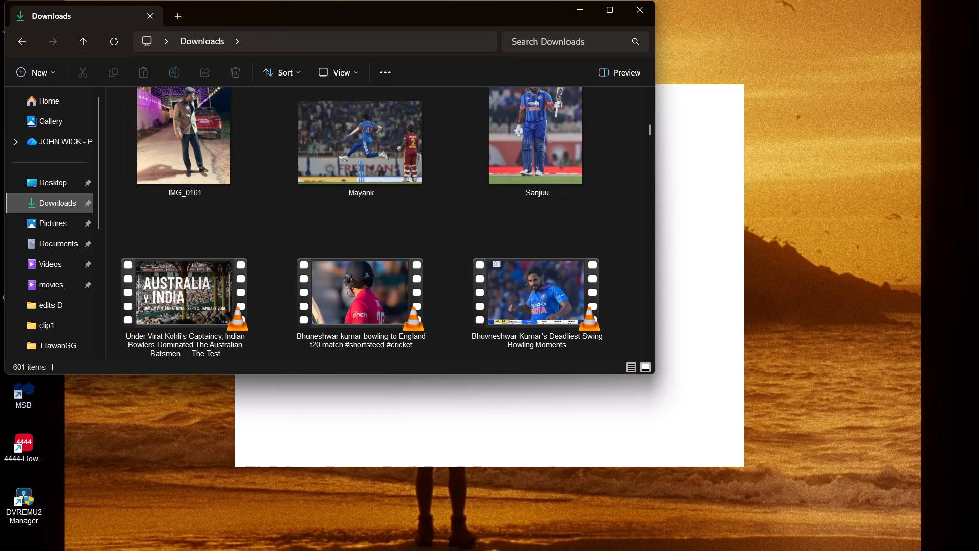
scroll(276, 202, "down", 2)
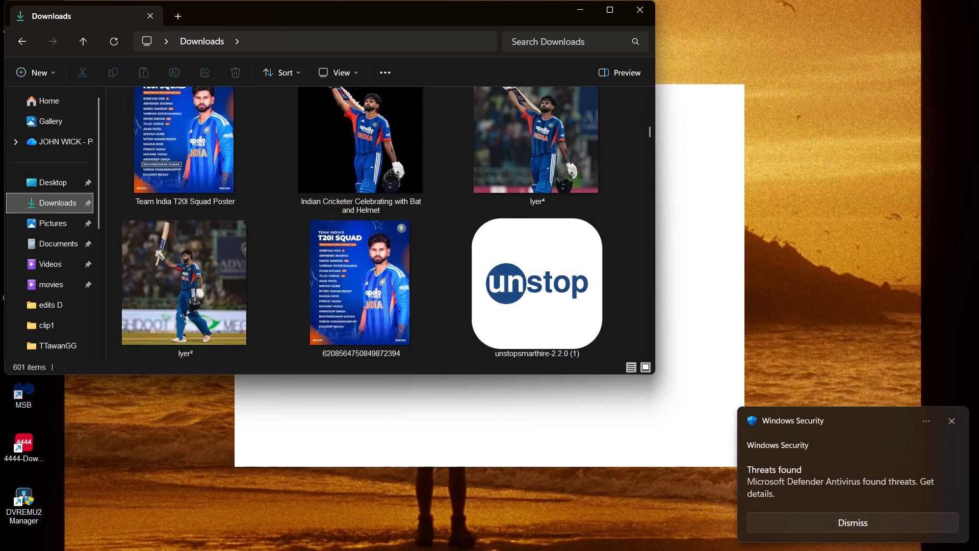
scroll(276, 202, "down", 1)
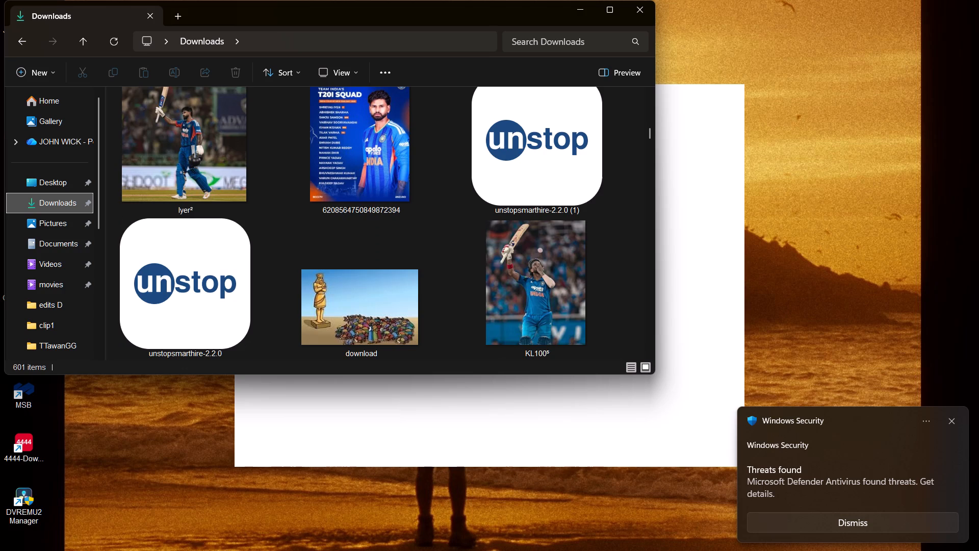
scroll(276, 202, "down", 1)
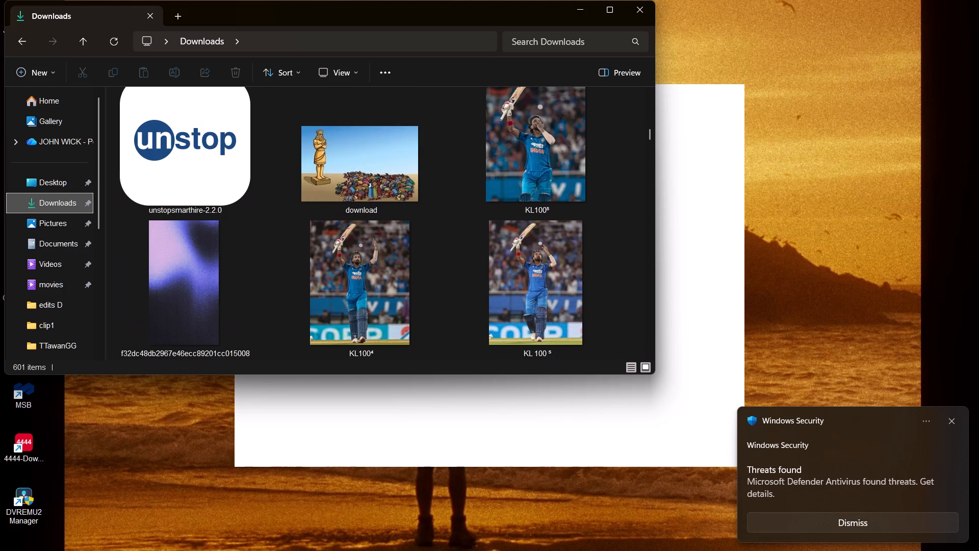
left_click(363, 300)
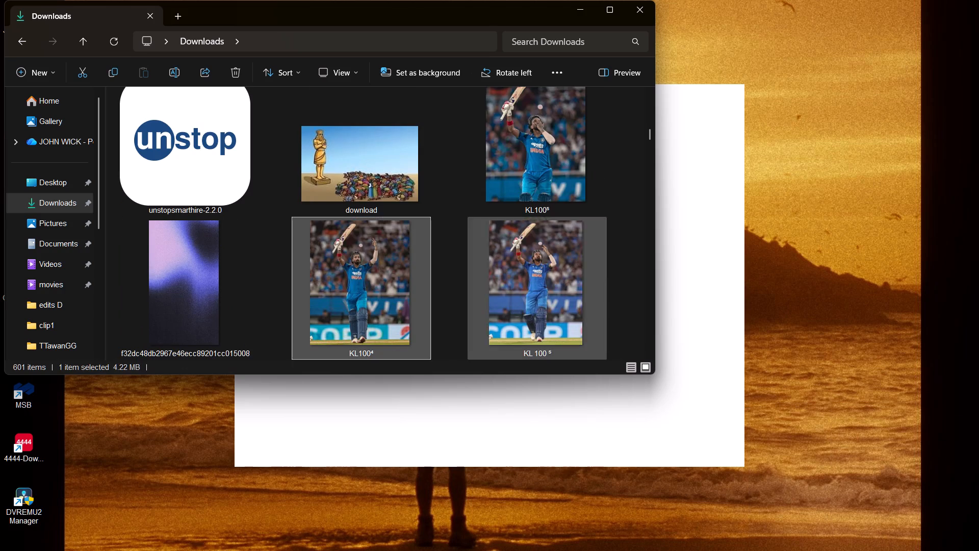
left_click(341, 282)
left_click_drag(347, 279, 649, 510)
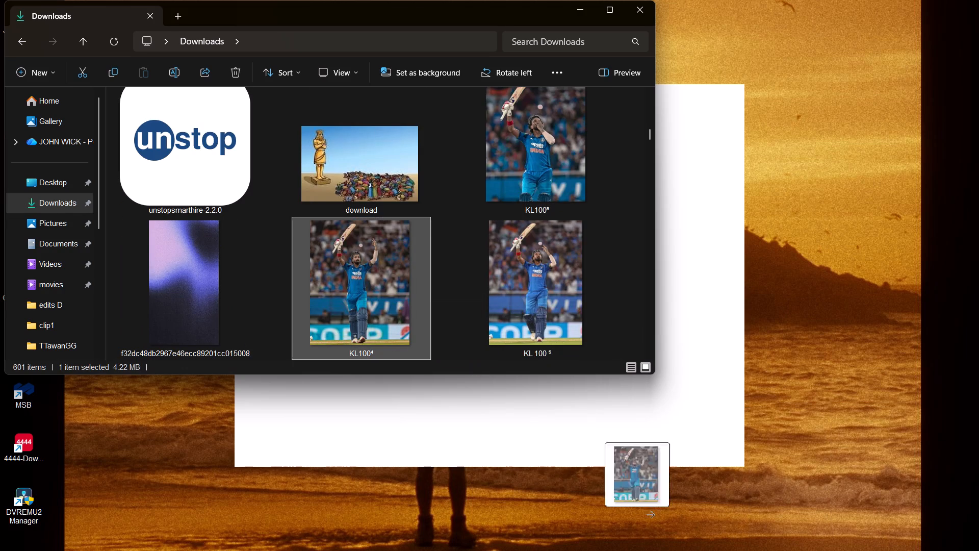
left_click_drag(649, 510, 288, 186)
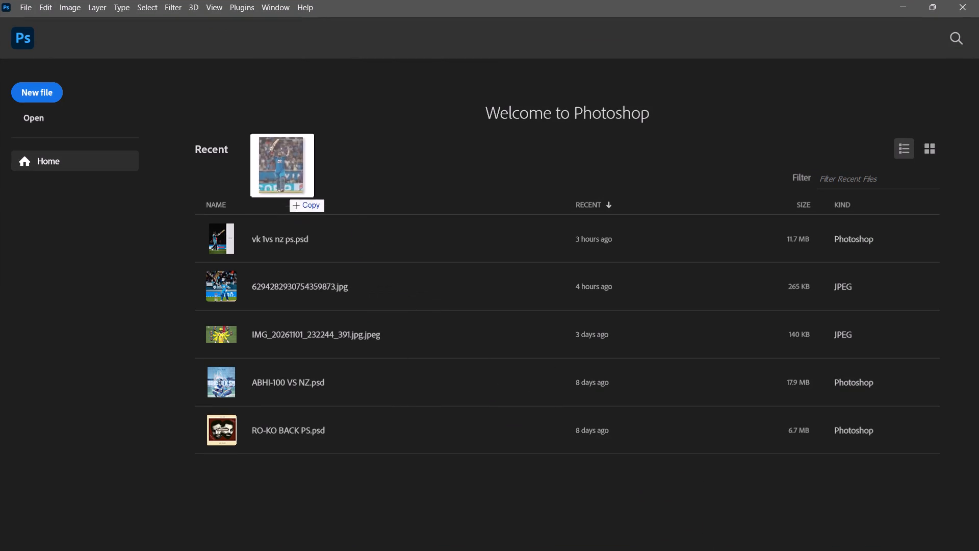
left_click_drag(288, 186, 346, 172)
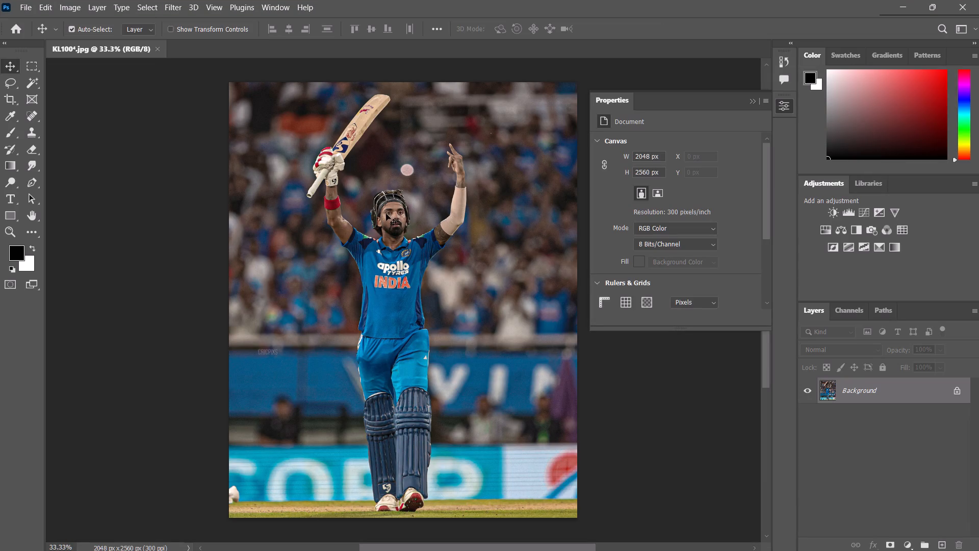
Select the batsman automatically as the subject and copy him onto a new layer.
left_click(157, 7)
left_click(185, 155)
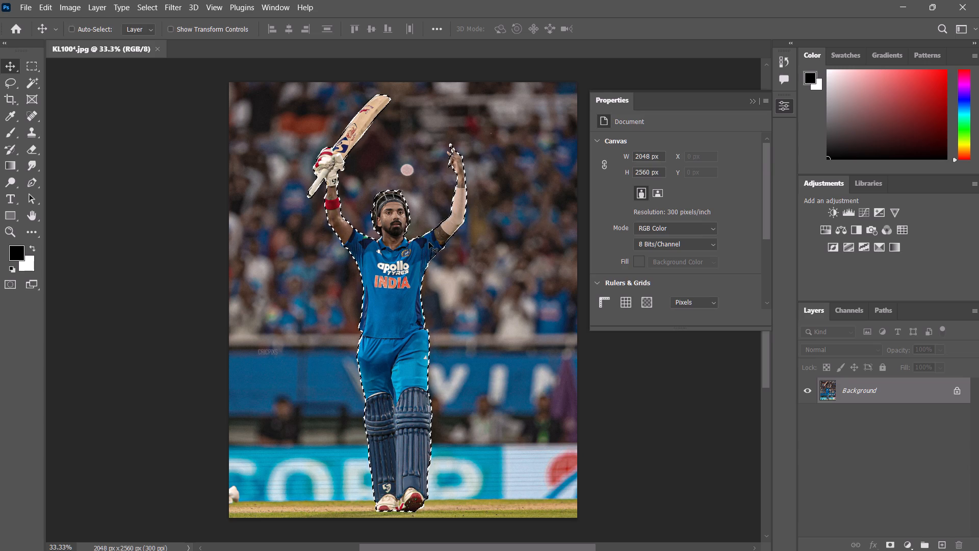
key("ctrl+j")
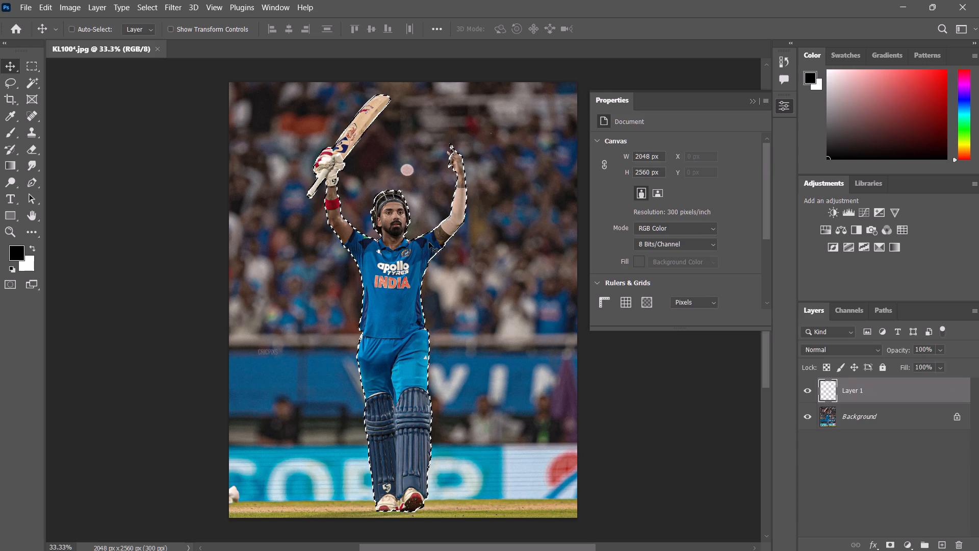
Unlock the Background layer and delete it, leaving only the batsman cutout on transparency.
left_click(924, 418)
left_click(955, 417)
left_click(894, 417)
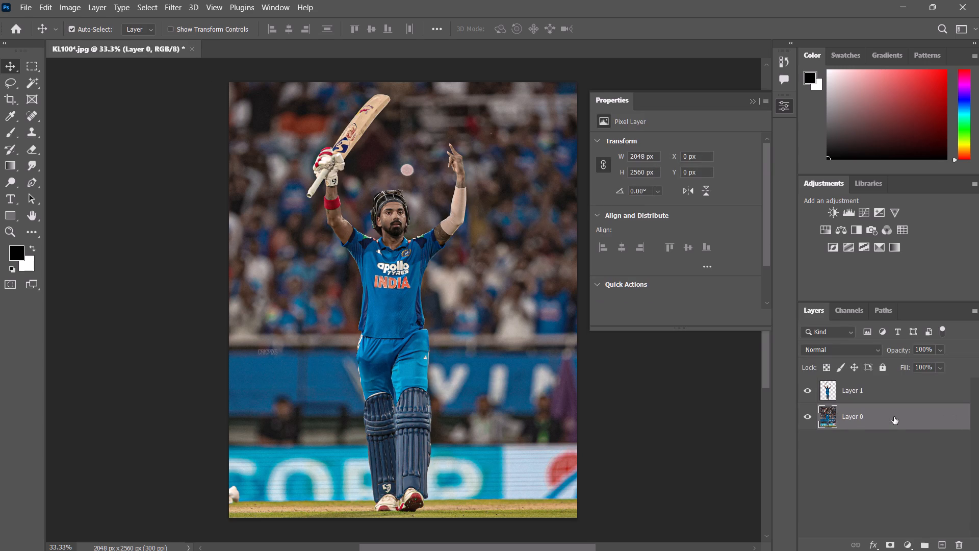
key("BackSpace")
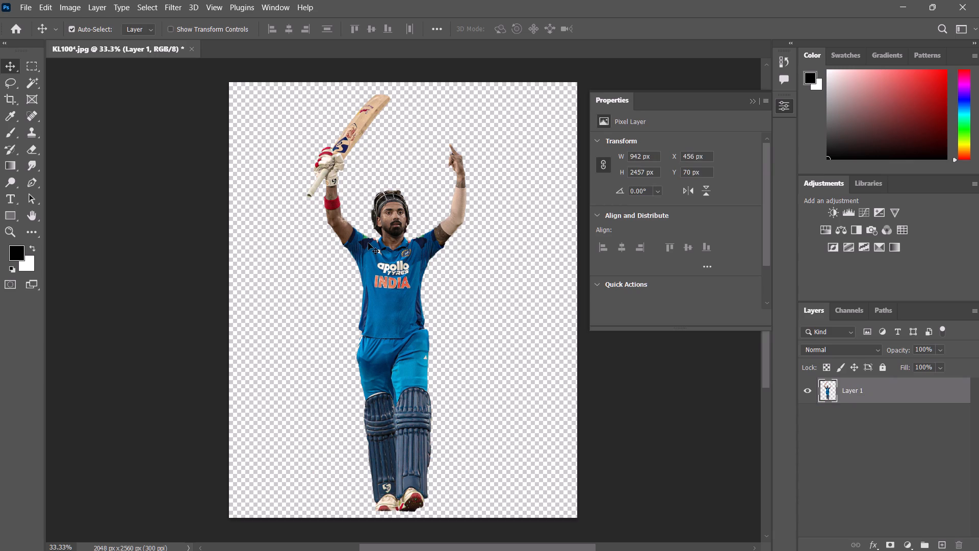
Add a white (#ffffff) solid colour fill layer and place it beneath the batsman cutout.
left_click(907, 542)
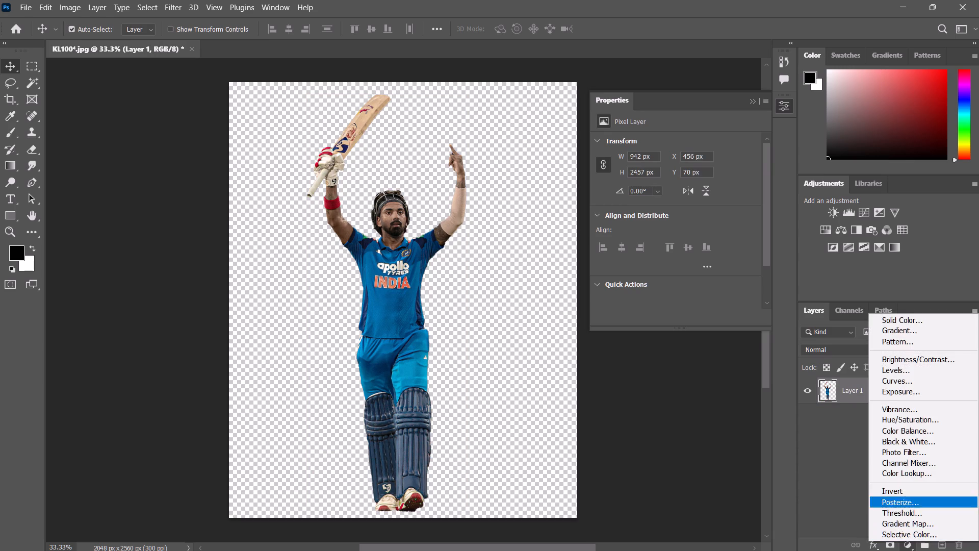
left_click(885, 317)
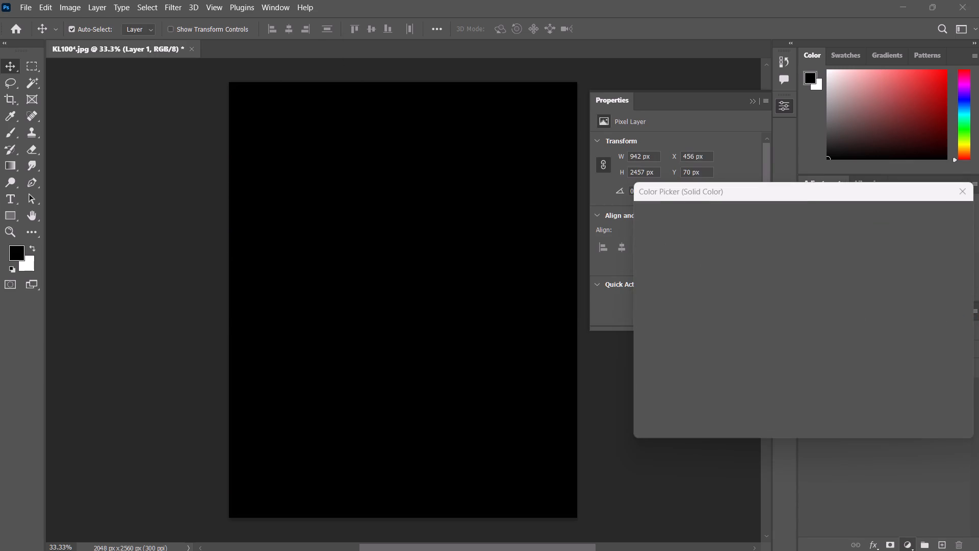
left_click_drag(654, 231, 586, 219)
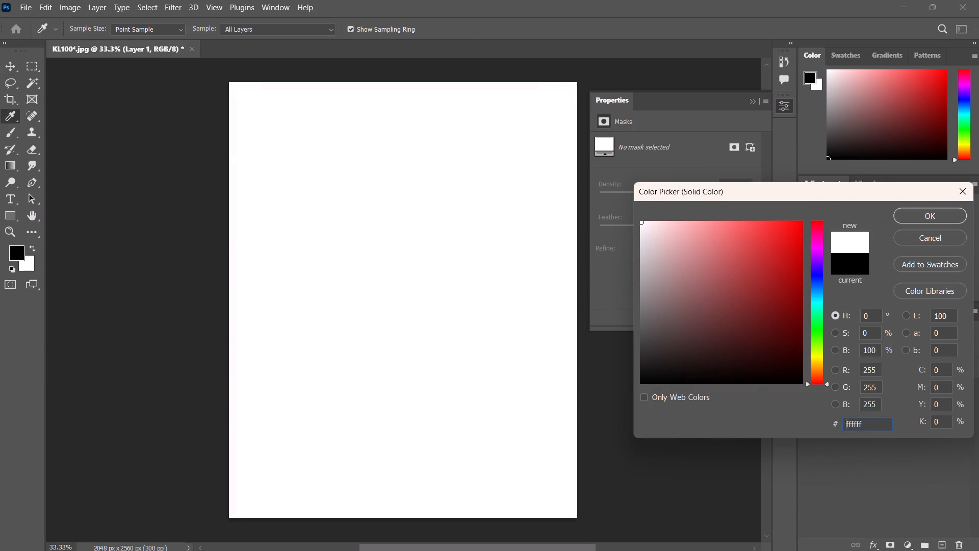
left_click(916, 216)
left_click_drag(882, 393, 885, 417)
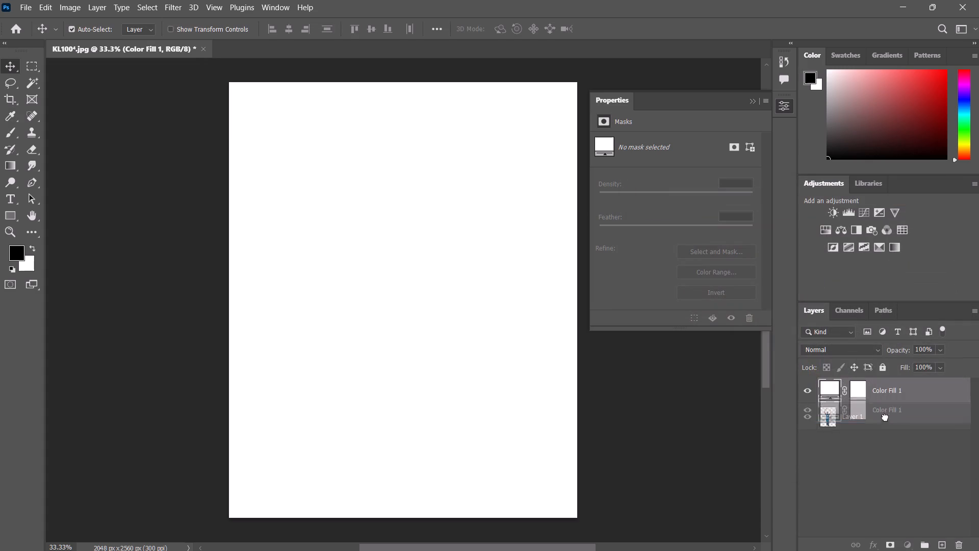
left_click_drag(885, 417, 886, 424)
left_click(885, 415)
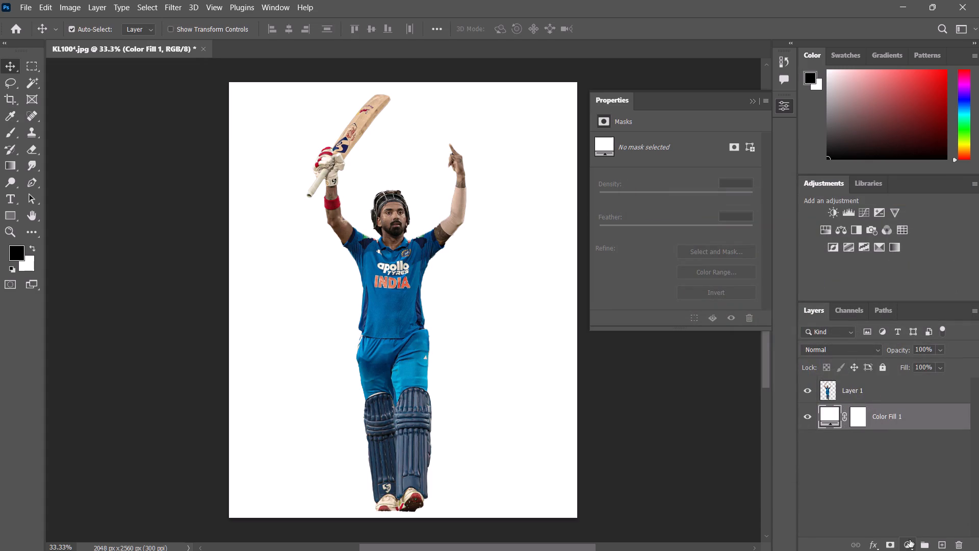
Convert the white colour fill layer to a smart object.
right_click(886, 411)
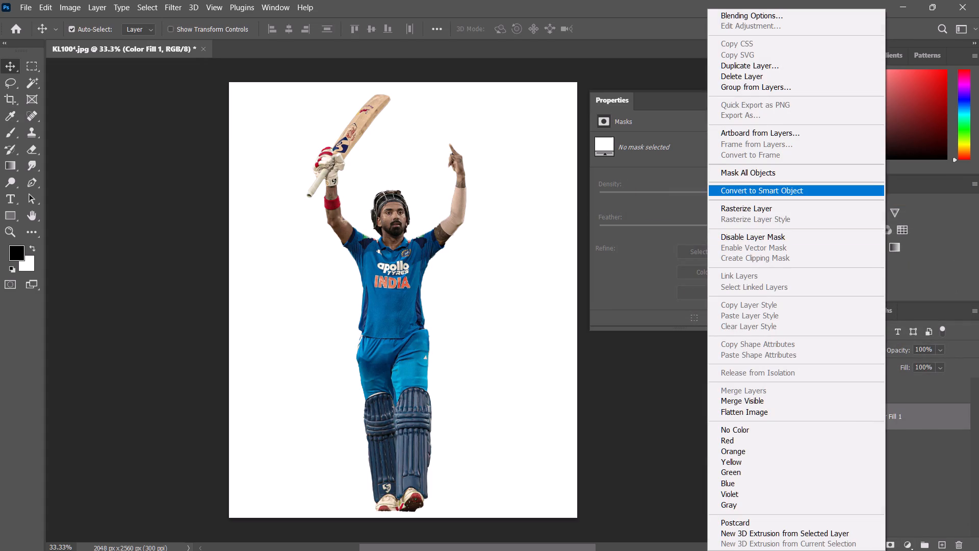
left_click(767, 193)
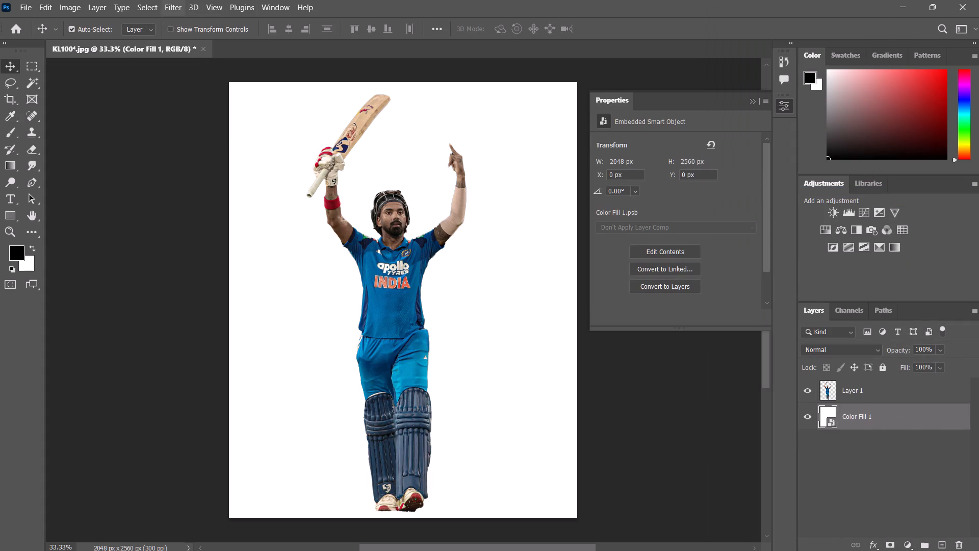
Compare the Filter Gallery textures and apply Texturizer to the white layer with Canvas texture, scaling 100%, relief 4 and light from Top.
left_click(162, 4)
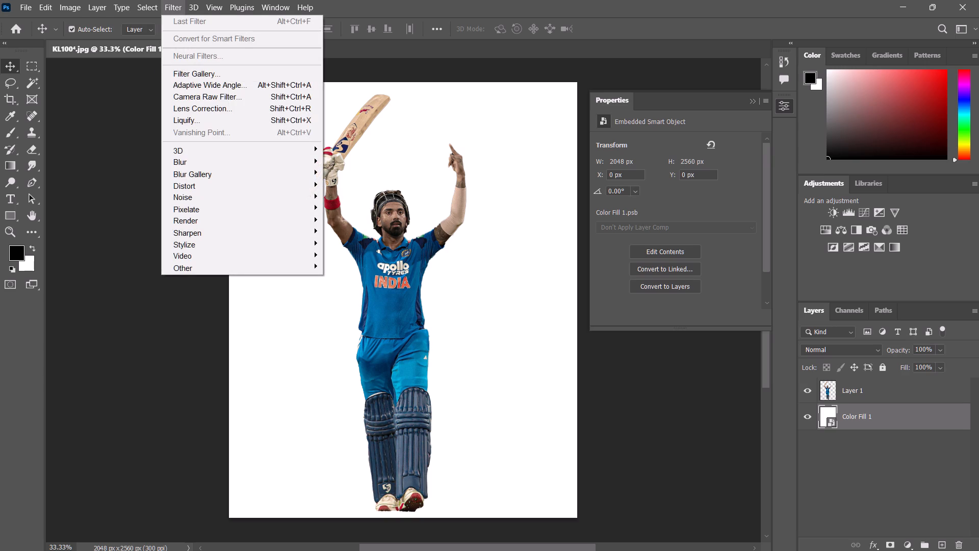
left_click(200, 71)
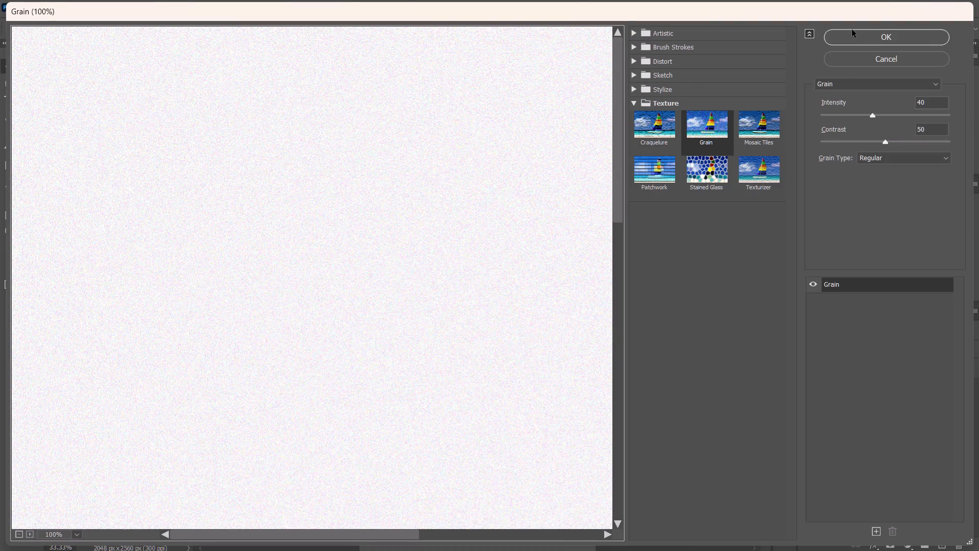
left_click(757, 181)
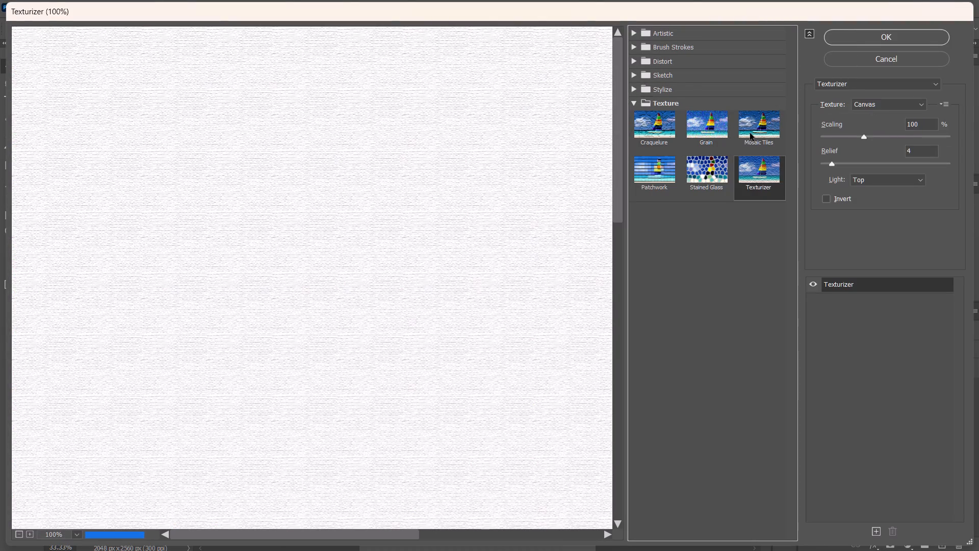
left_click(750, 133)
left_click(707, 176)
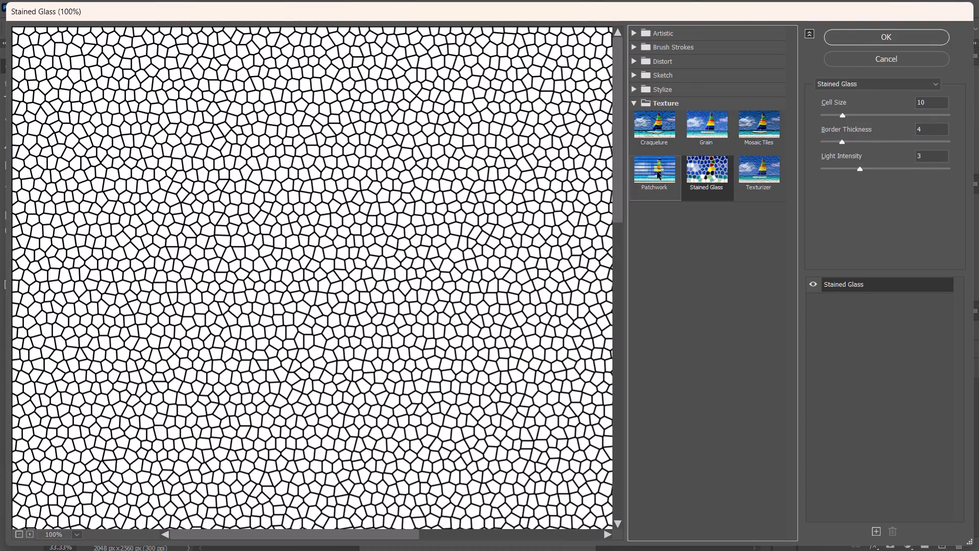
left_click(657, 172)
left_click(747, 176)
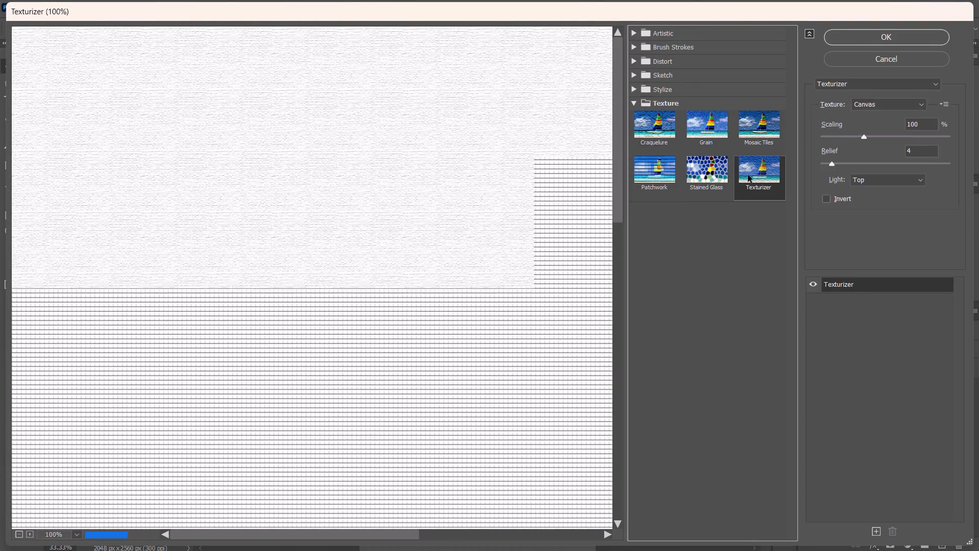
left_click(754, 130)
left_click(767, 164)
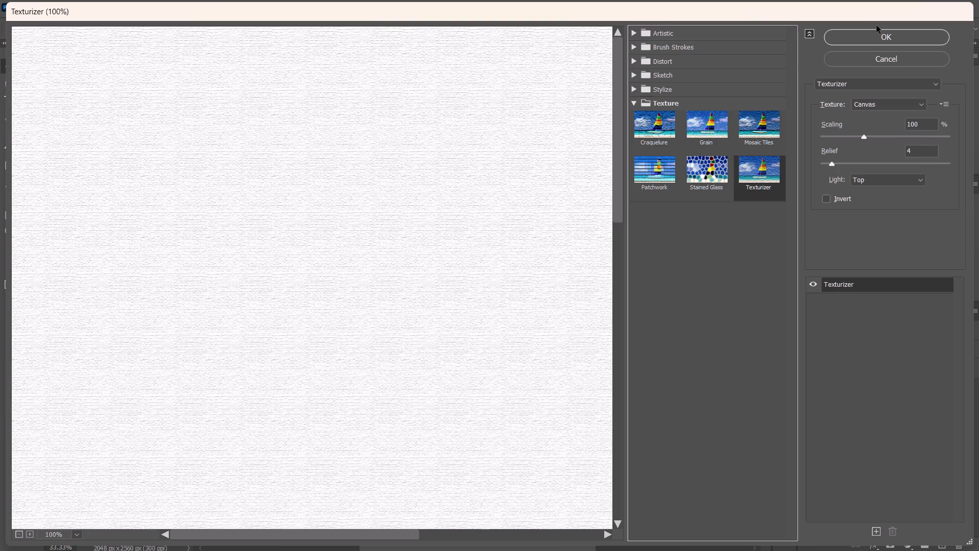
left_click(875, 36)
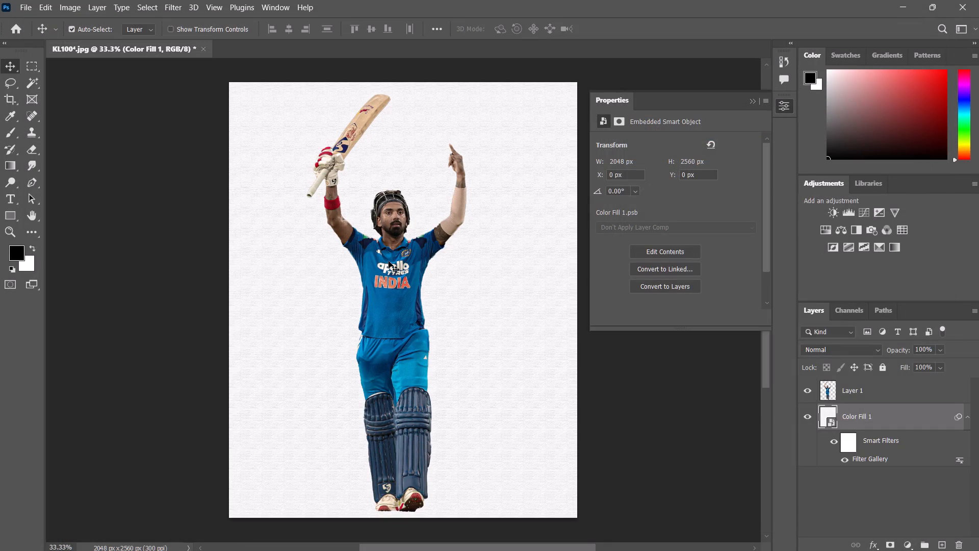
Scale the batsman cutout proportionally to about 191% and position it so his upper body and raised bat fill the canvas.
left_click(390, 277)
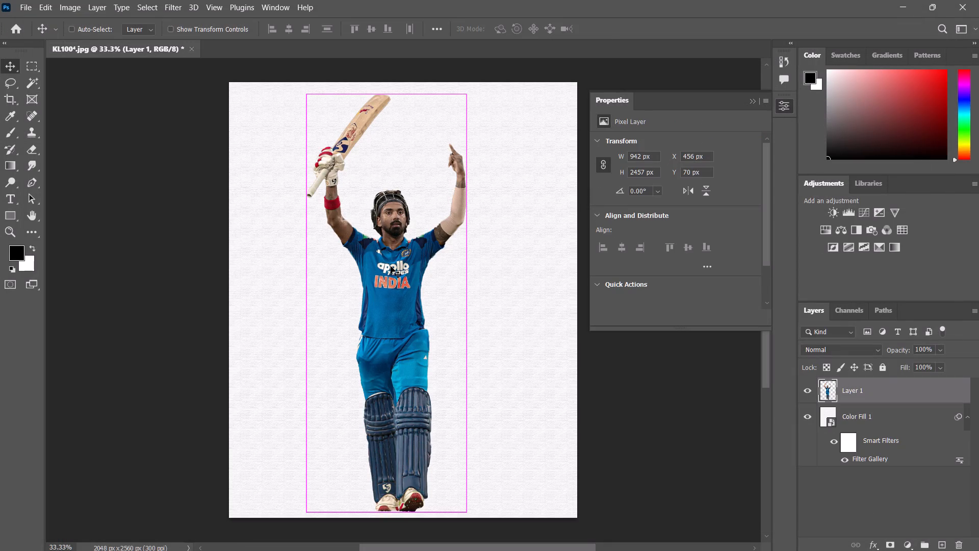
key("ctrl+t")
left_click_drag(465, 96, 671, 75)
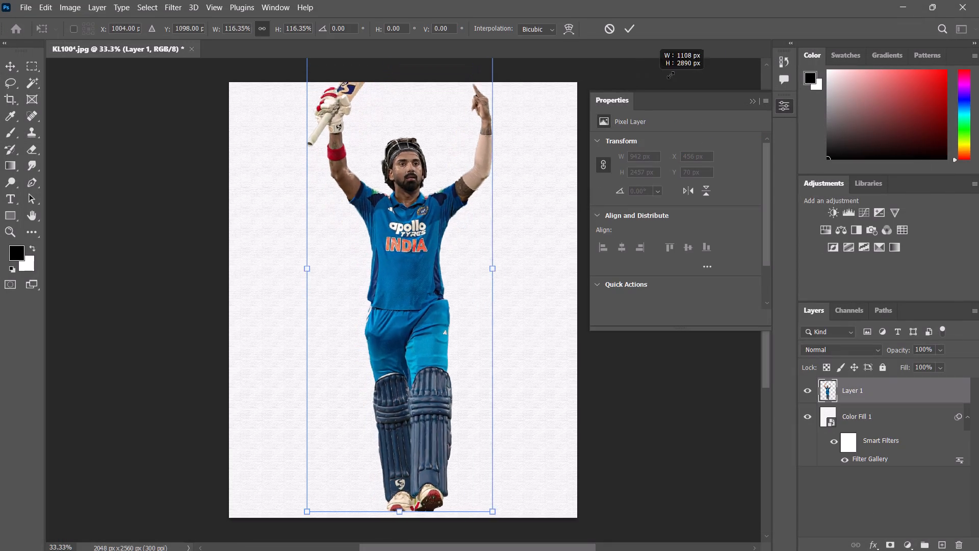
left_click_drag(671, 75, 760, 42)
scroll(306, 269, "down", 13)
left_click_drag(436, 146, 418, 410)
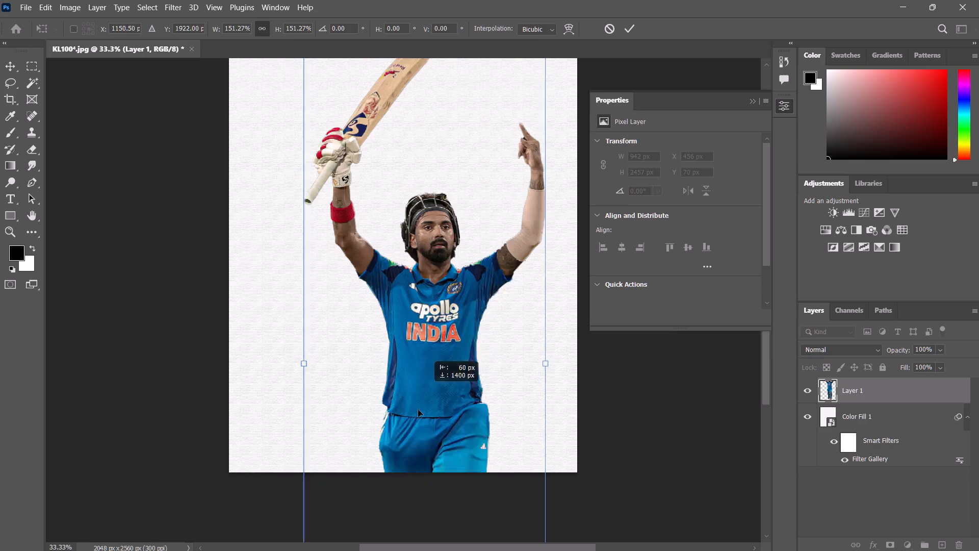
left_click_drag(418, 410, 408, 404)
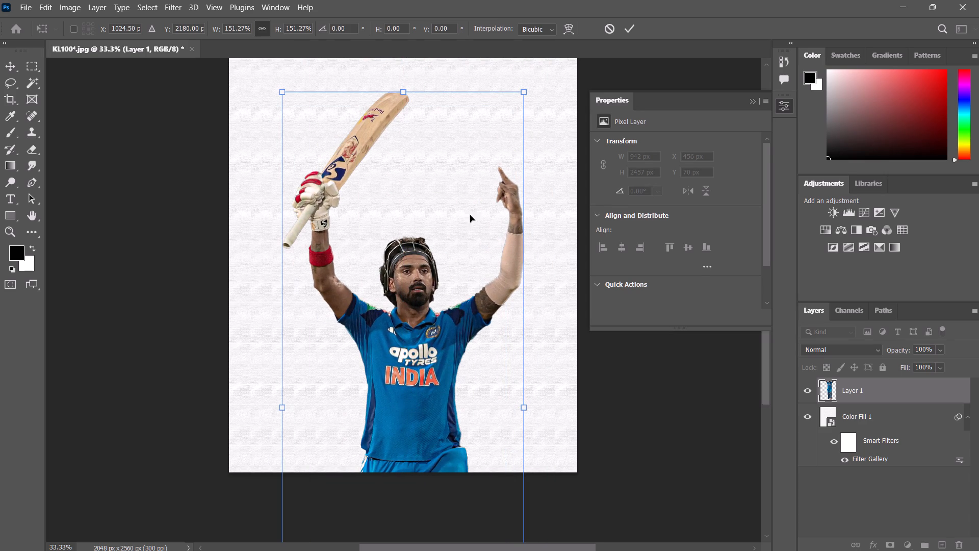
left_click_drag(526, 92, 603, 25)
left_click_drag(443, 331, 396, 431)
scroll(419, 395, "down", 5)
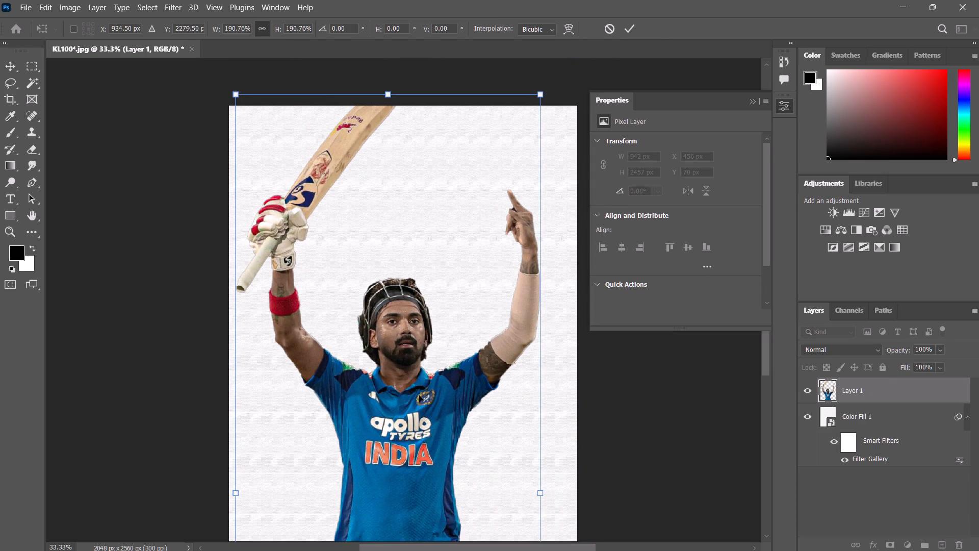
left_click_drag(418, 318, 426, 360)
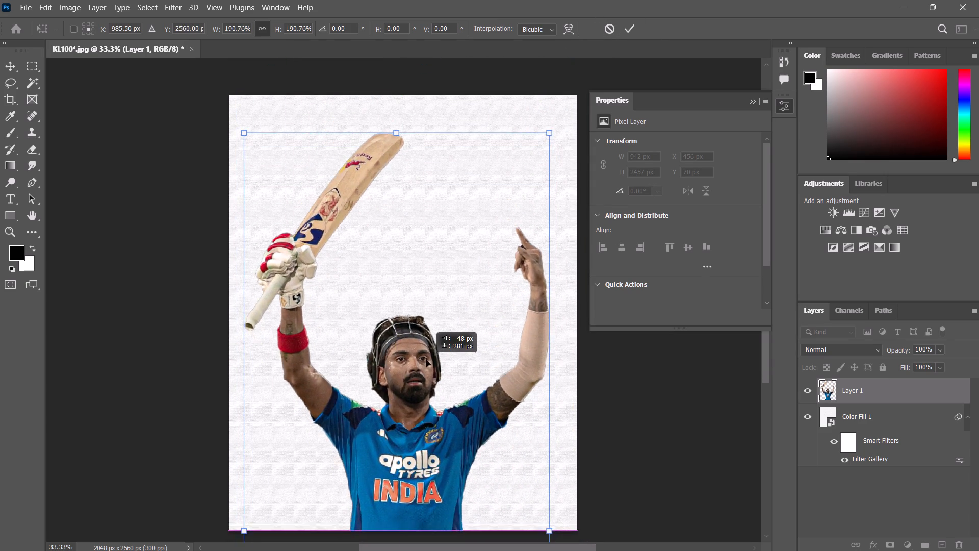
left_click_drag(426, 360, 427, 345)
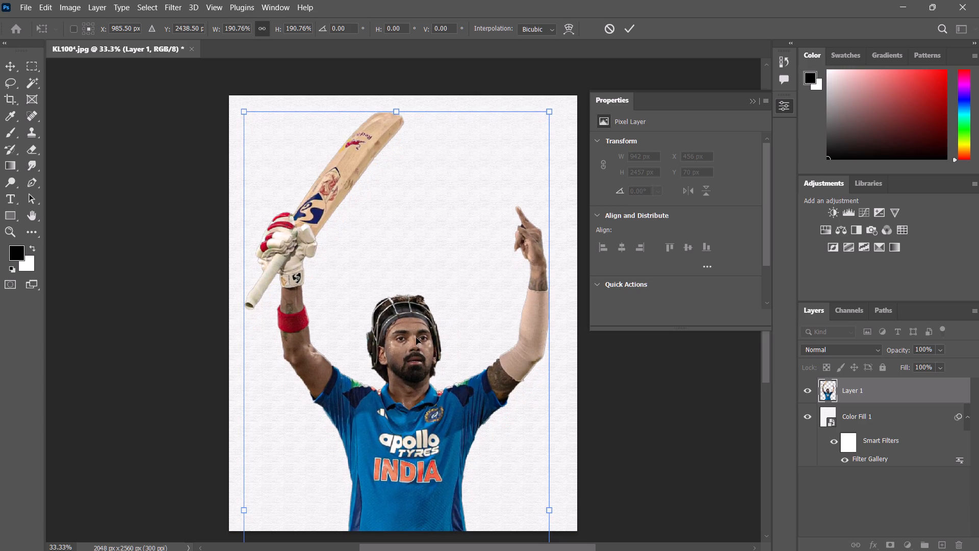
key("Return")
scroll(353, 337, "down", 8)
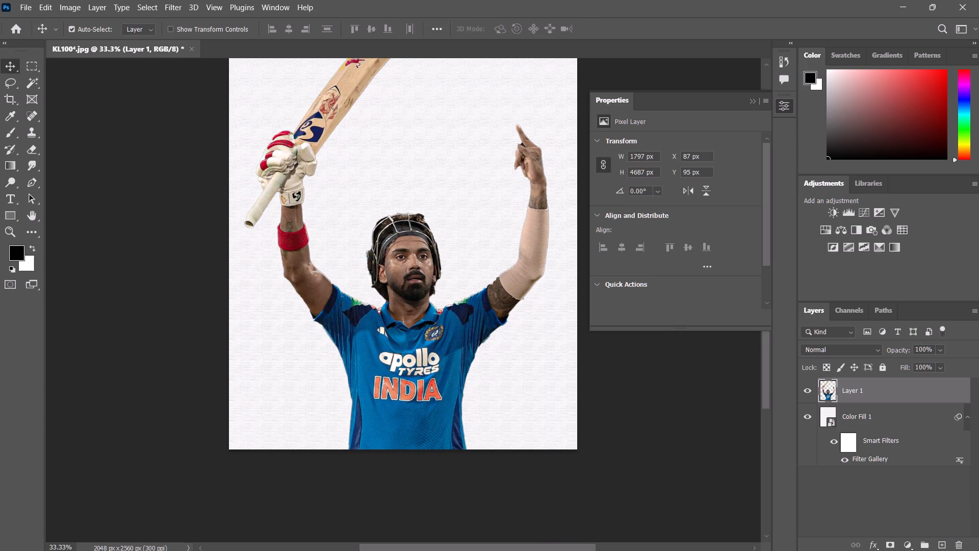
Switch from Photoshop back to the Downloads folder in File Explorer.
left_click(912, 4)
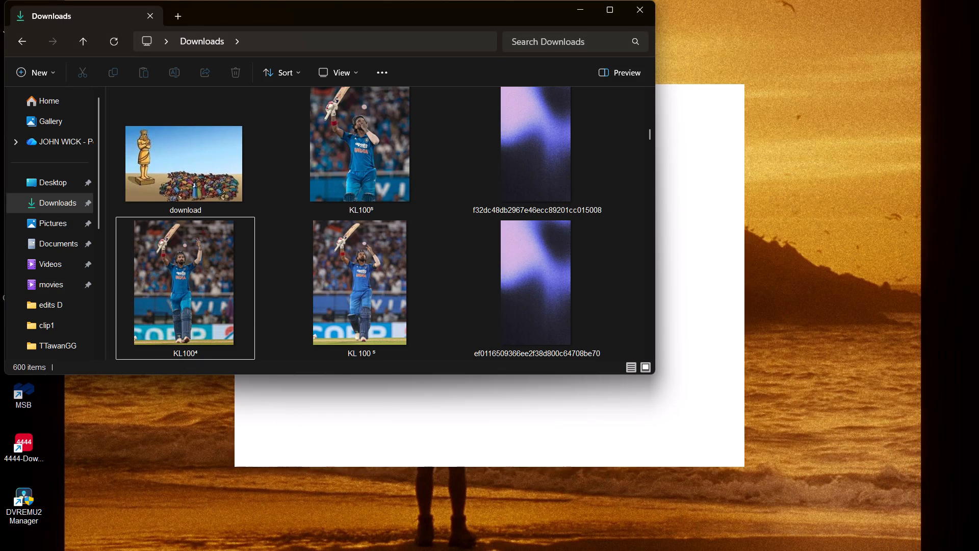
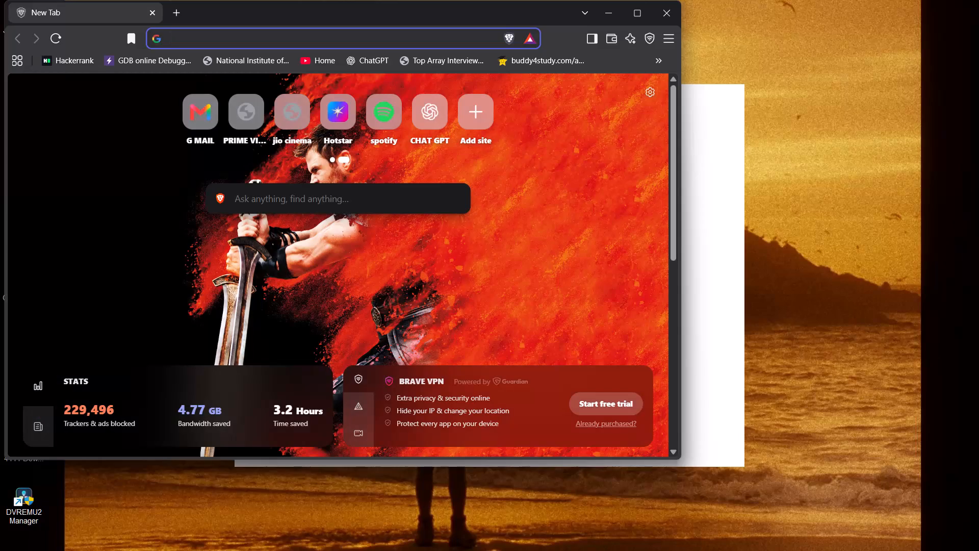
Search the web for "kl rahul pics" and maximise the browser window.
left_click(195, 42)
type("kl rahul")
key("space")
type("pics")
key("Return")
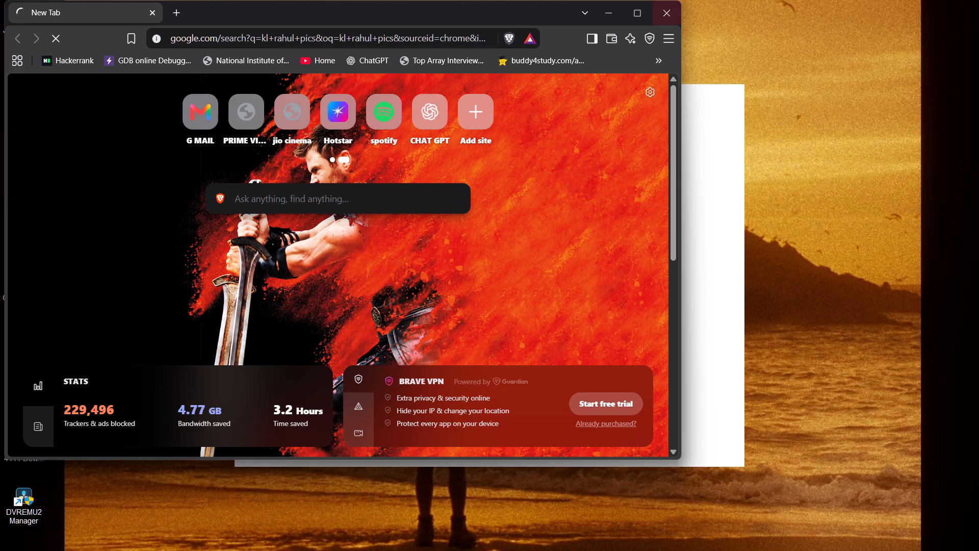
left_click(643, 11)
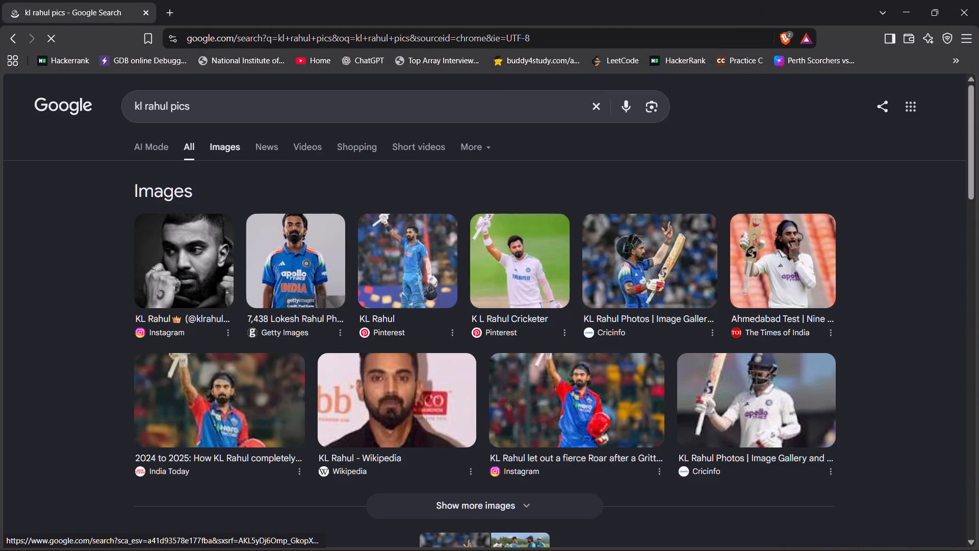
Go through the image search results and open Pinterest's K L Rahul Cricketer page.
scroll(230, 234, "down", 4)
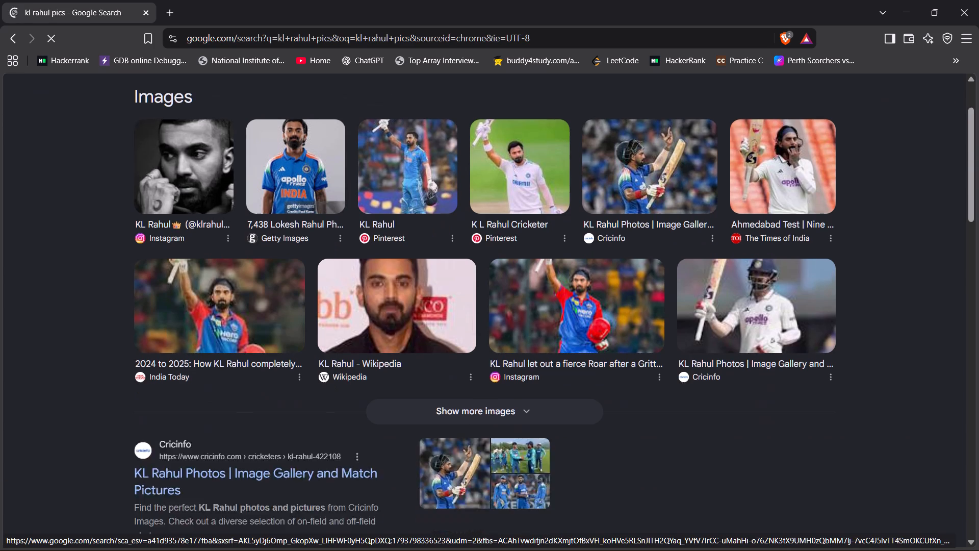
scroll(230, 236, "down", 5)
scroll(230, 236, "up", 4)
scroll(230, 236, "down", 7)
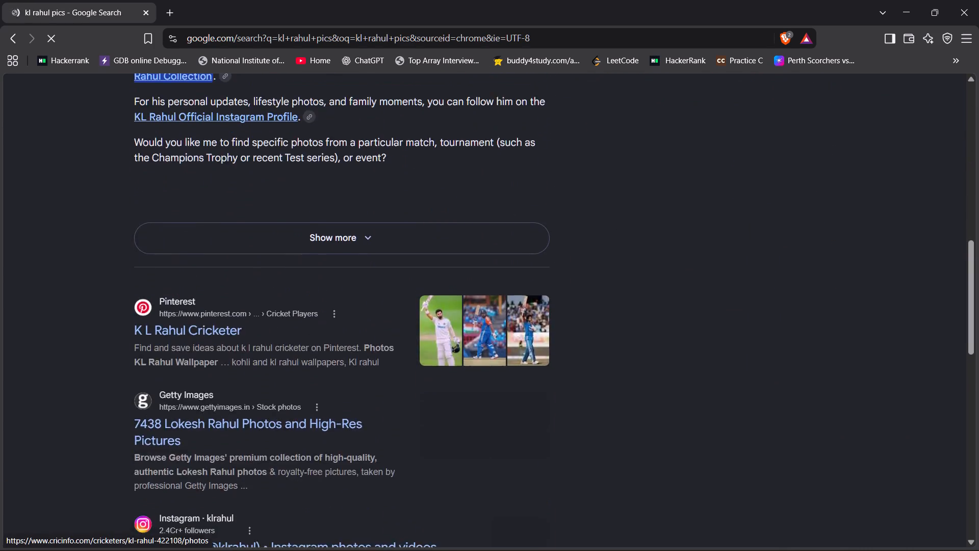
left_click(211, 203)
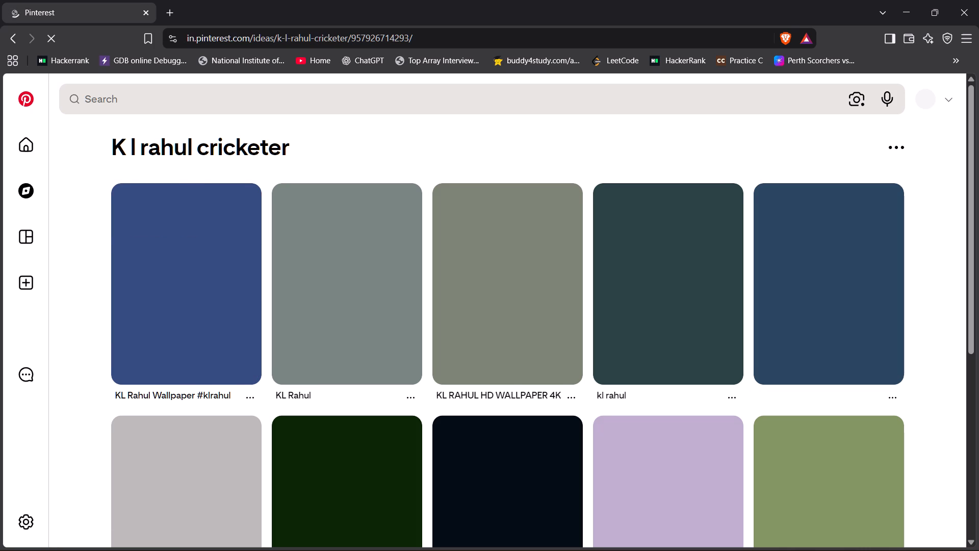
Browse the pictures on the K L Rahul cricketer page for a suitable poster image.
scroll(264, 163, "down", 2)
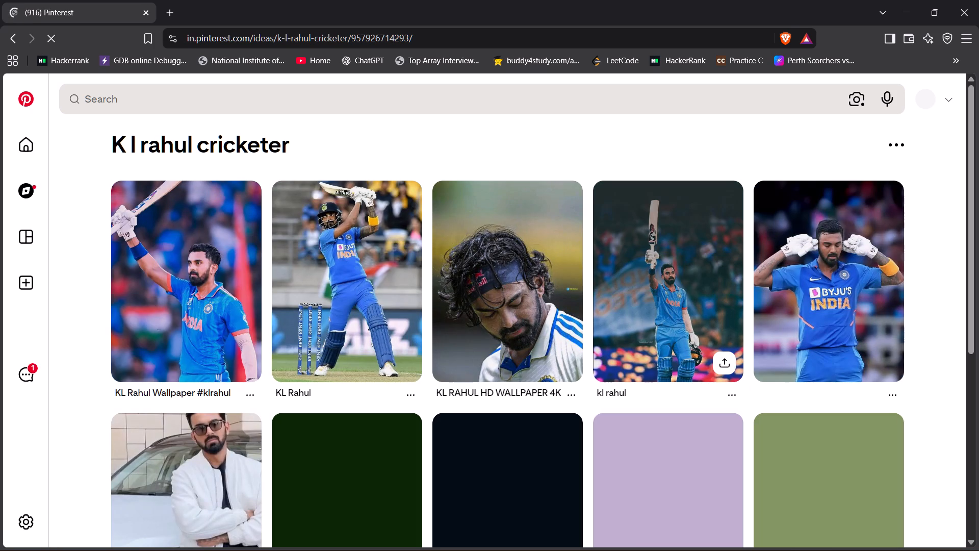
scroll(138, 155, "down", 4)
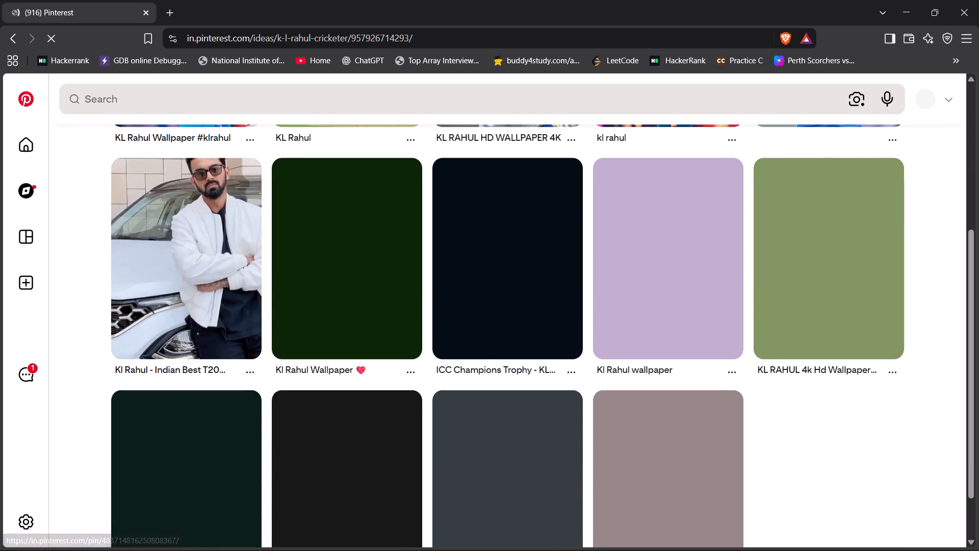
scroll(139, 156, "up", 4)
scroll(229, 206, "up", 6)
scroll(228, 206, "down", 2)
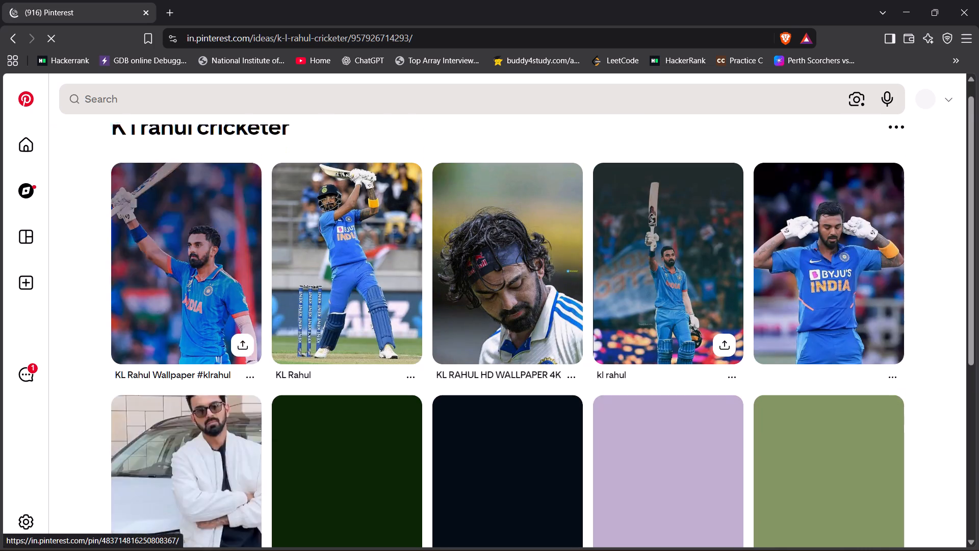
scroll(228, 206, "down", 6)
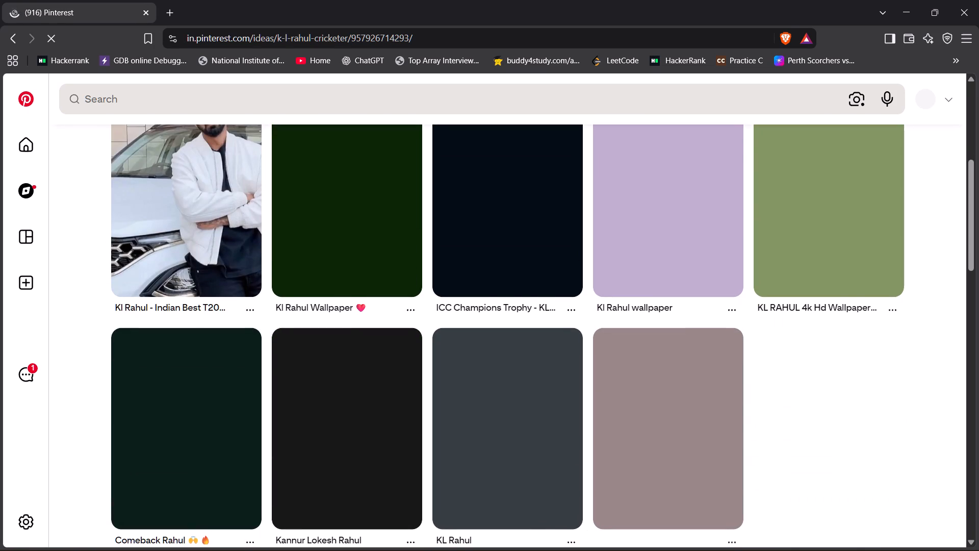
scroll(270, 320, "up", 7)
scroll(269, 318, "down", 6)
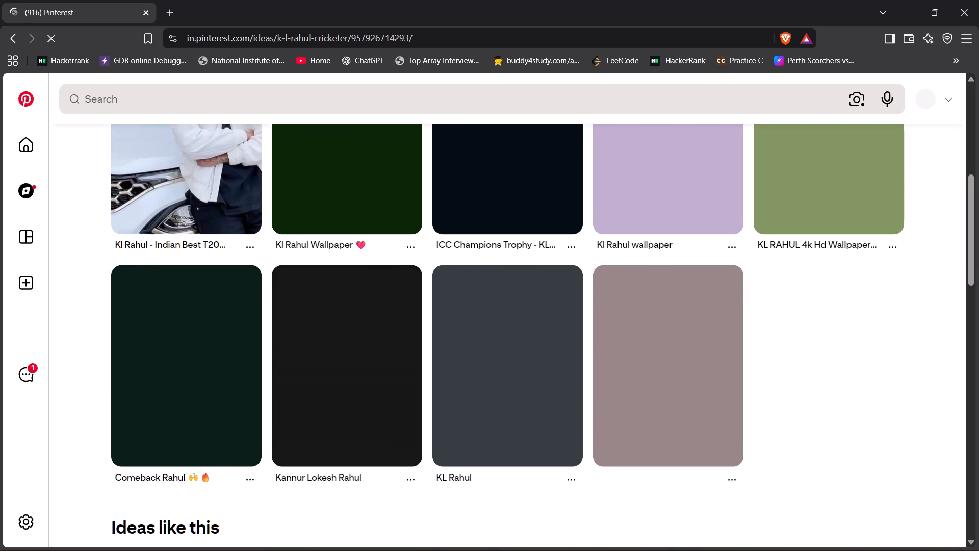
Switch to File Explorer, maximise it and open the ADOBE EDITS folder on New Volume (E:).
left_click(525, 542)
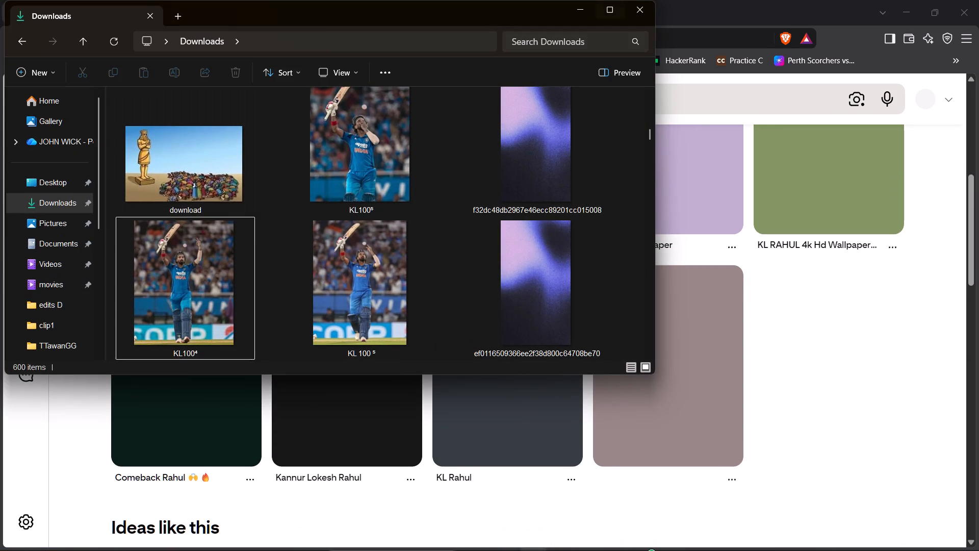
left_click(607, 10)
left_click(63, 520)
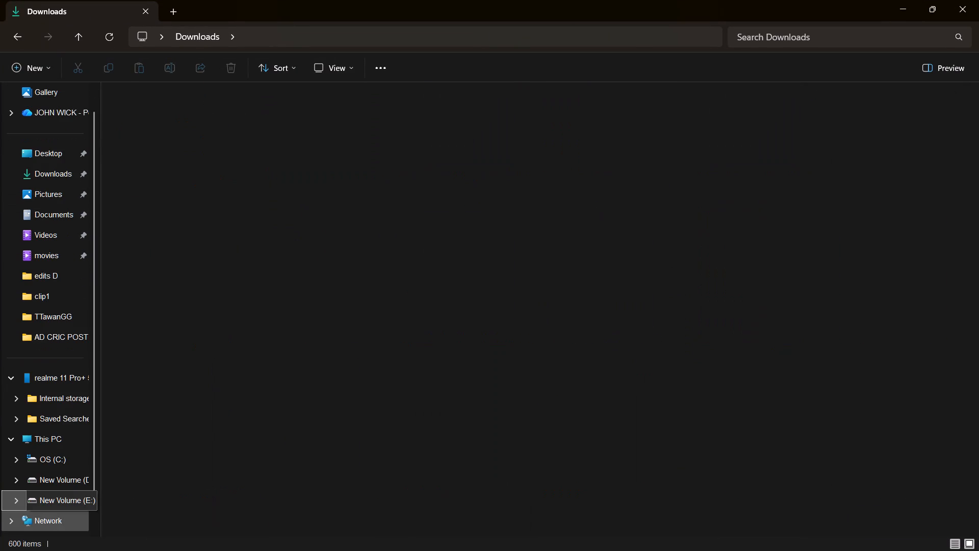
double_click(215, 141)
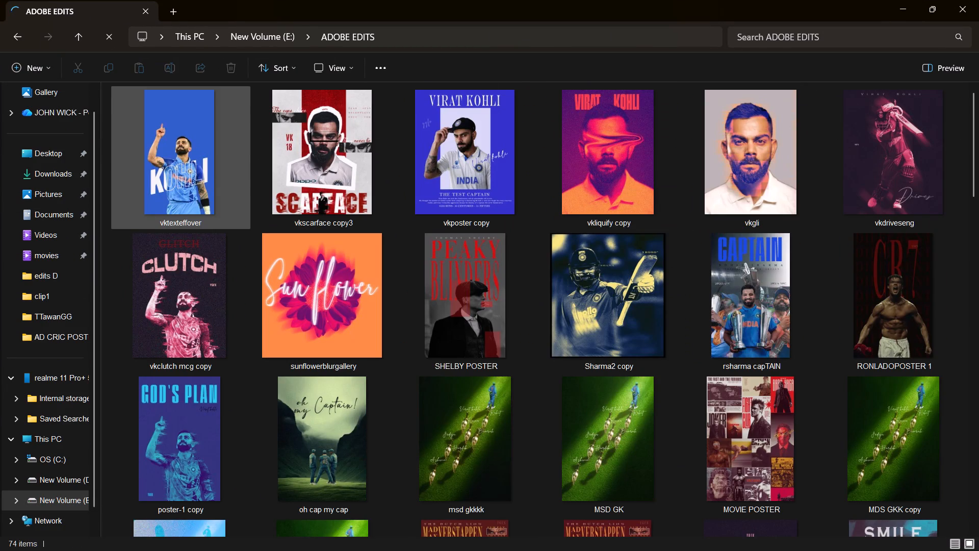
Preview the finished posters MAX POSTER, jonposter and JONSNOW POSTER1, closing each one after viewing.
scroll(215, 140, "down", 2)
scroll(215, 141, "up", 1)
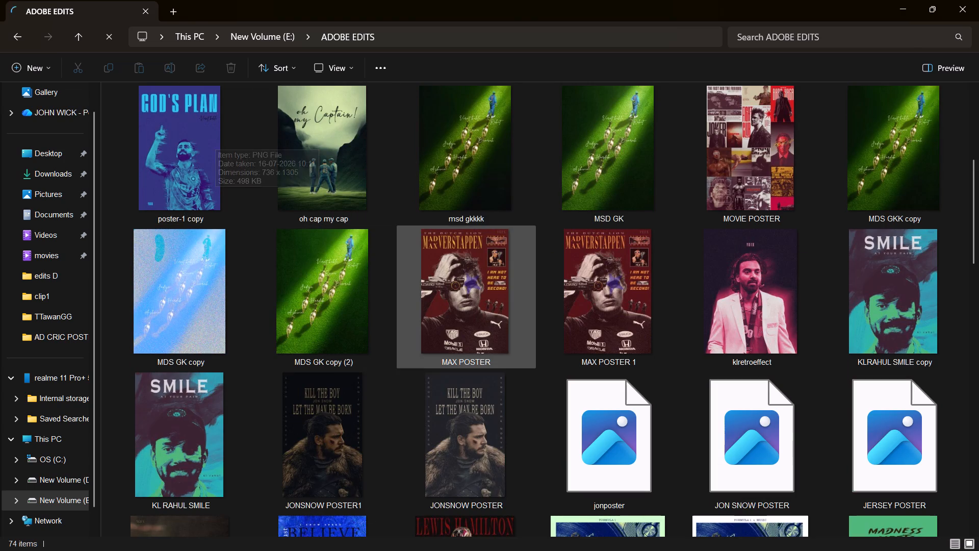
double_click(441, 303)
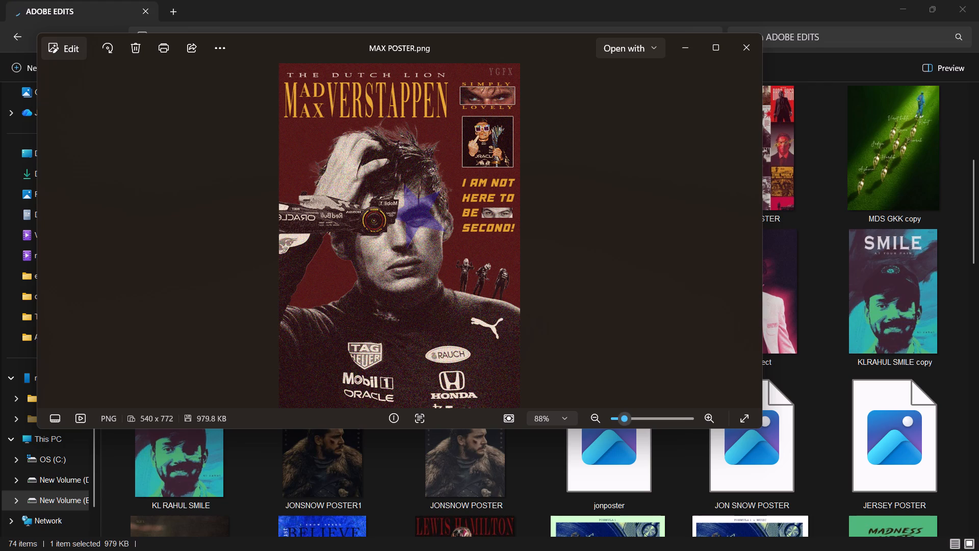
left_click(744, 42)
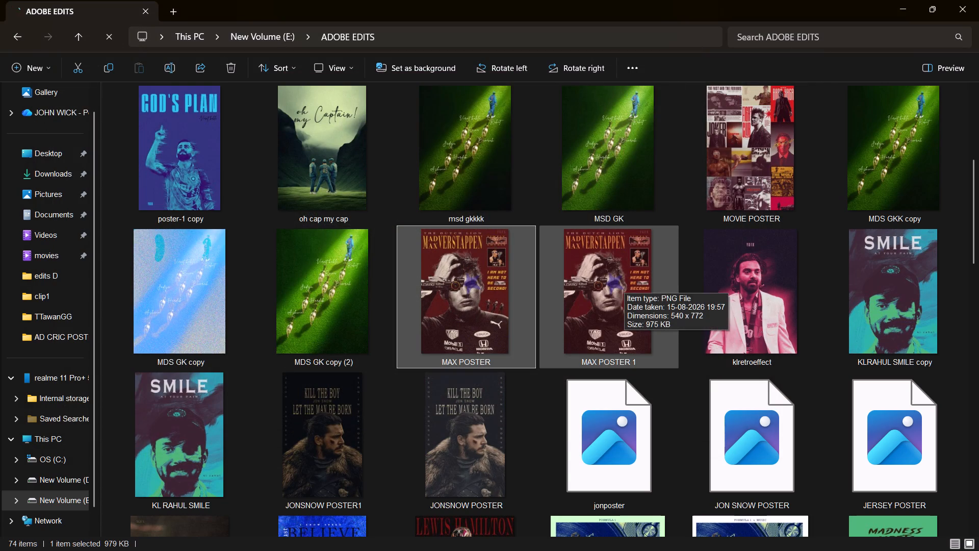
double_click(615, 448)
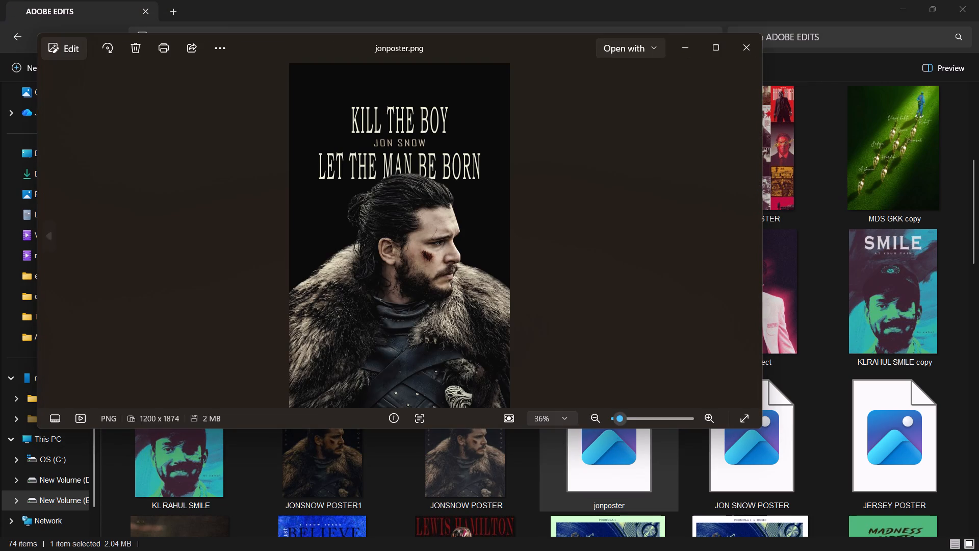
left_click(738, 48)
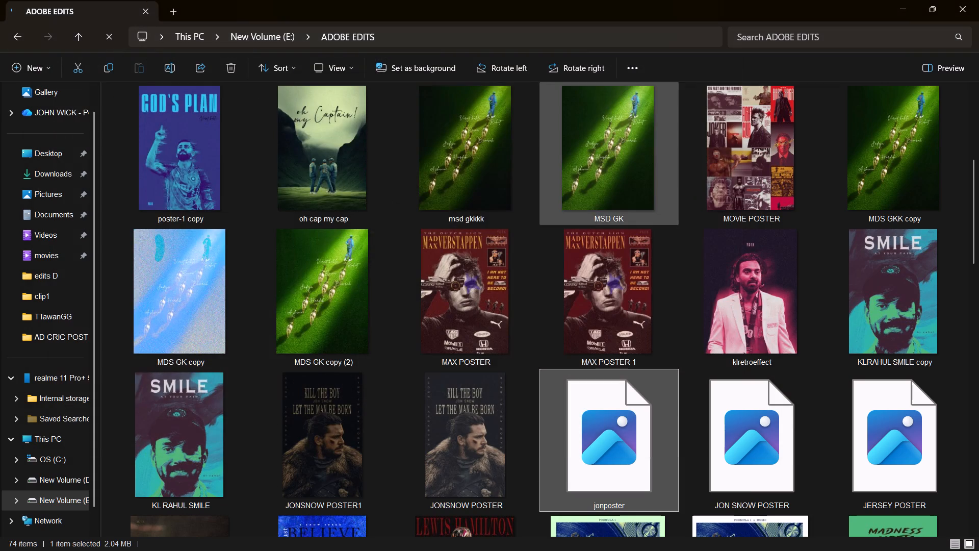
scroll(461, 250, "down", 1)
double_click(293, 169)
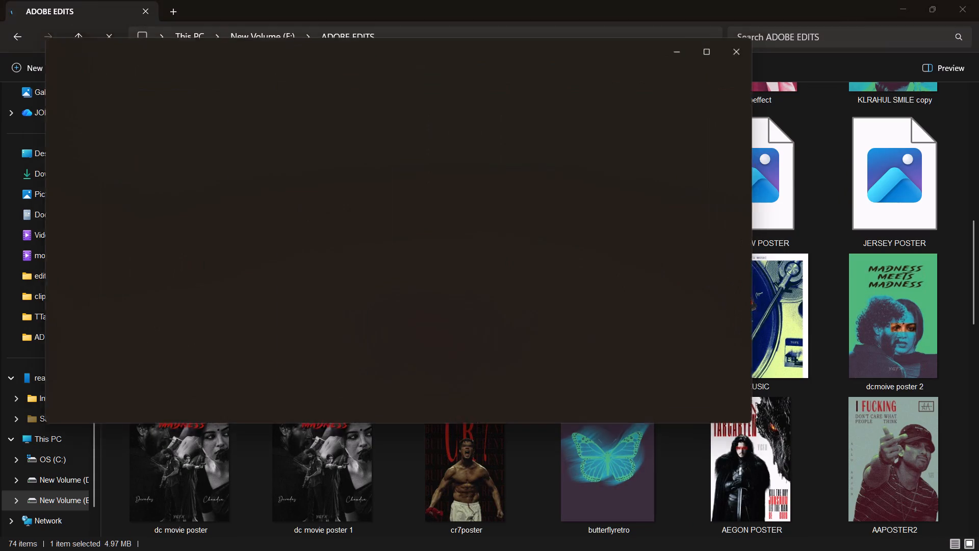
left_click(738, 47)
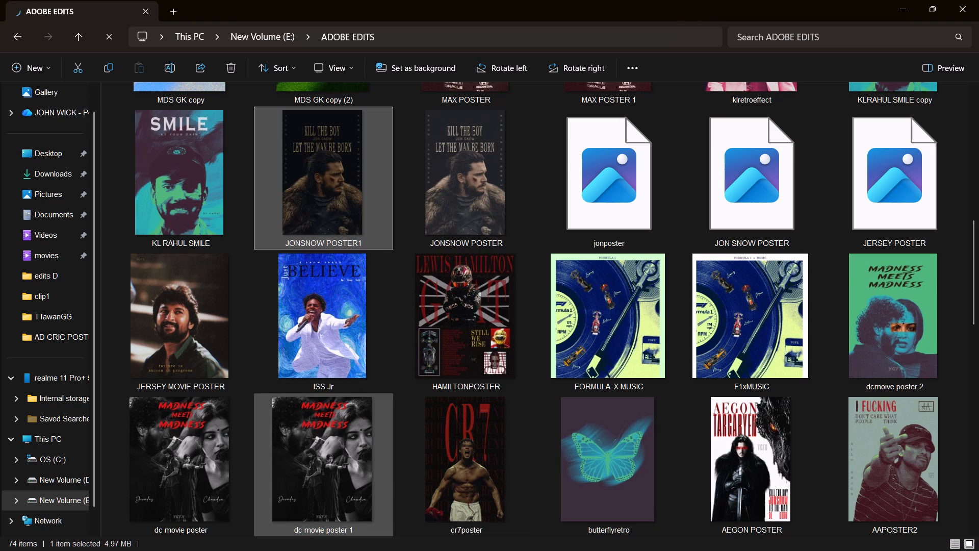
Look through the rest of the ADOBE EDITS folder and preview the msd gkkkk poster.
scroll(355, 410, "down", 2)
scroll(355, 410, "up", 2)
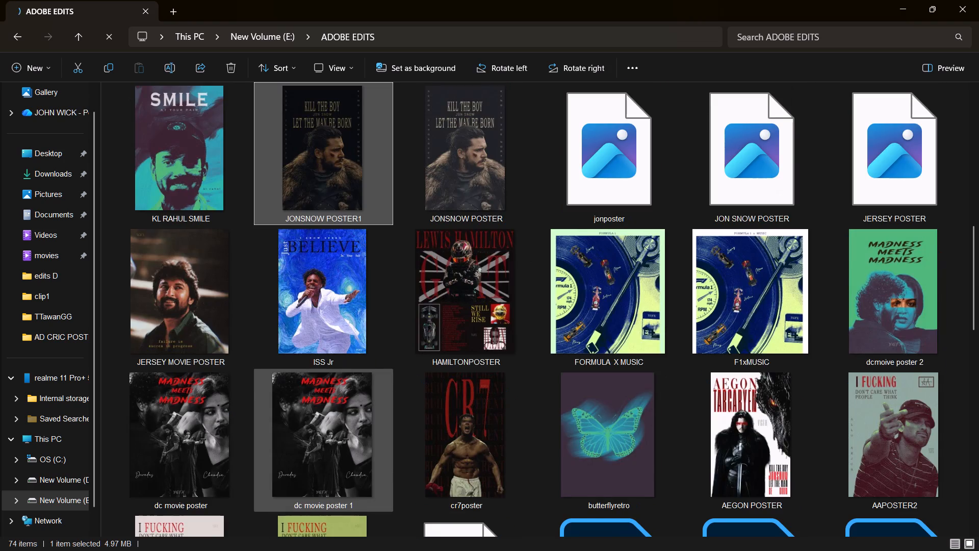
scroll(355, 410, "down", 1)
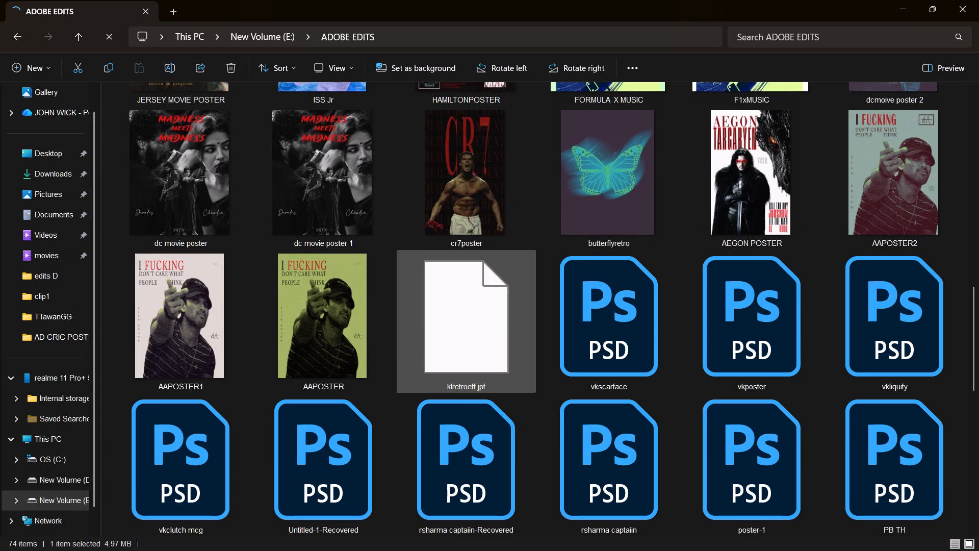
scroll(448, 373, "up", 5)
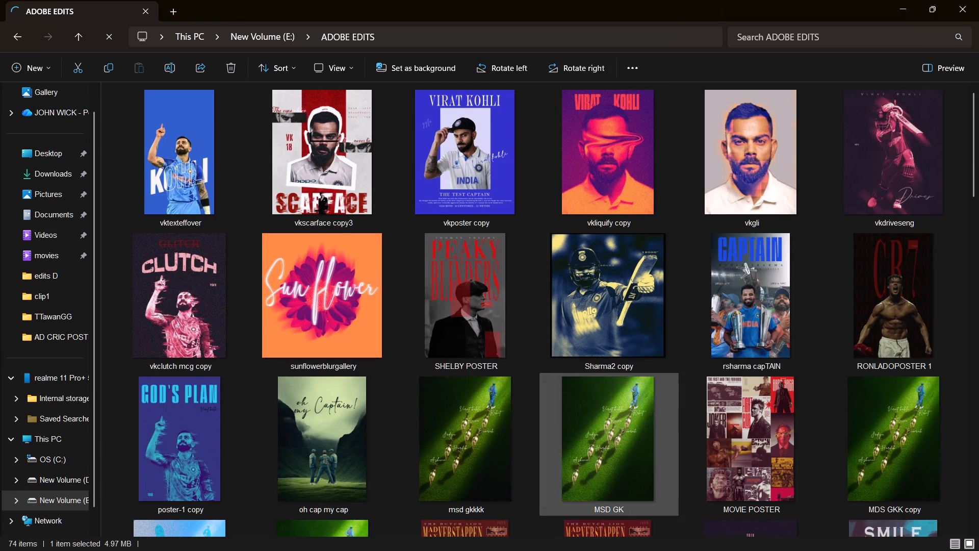
double_click(459, 433)
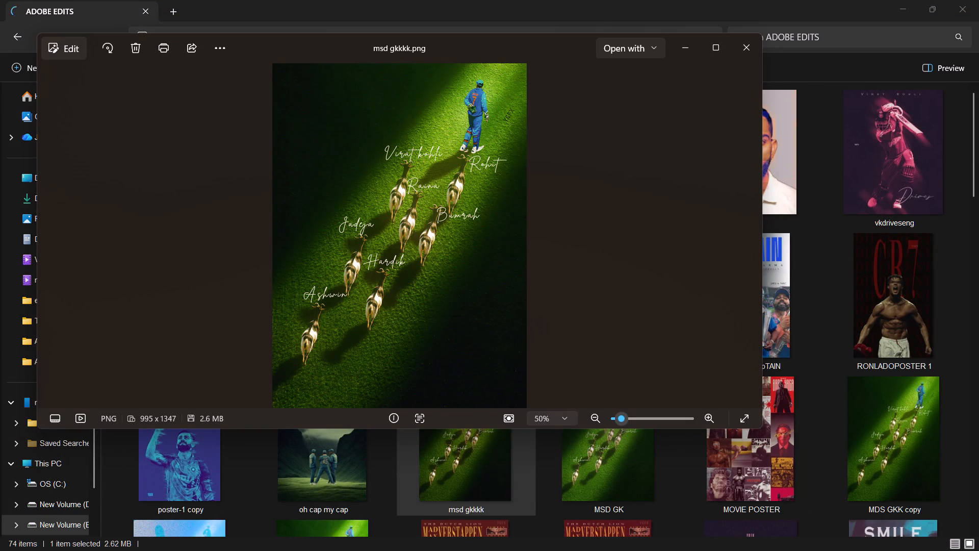
left_click(743, 51)
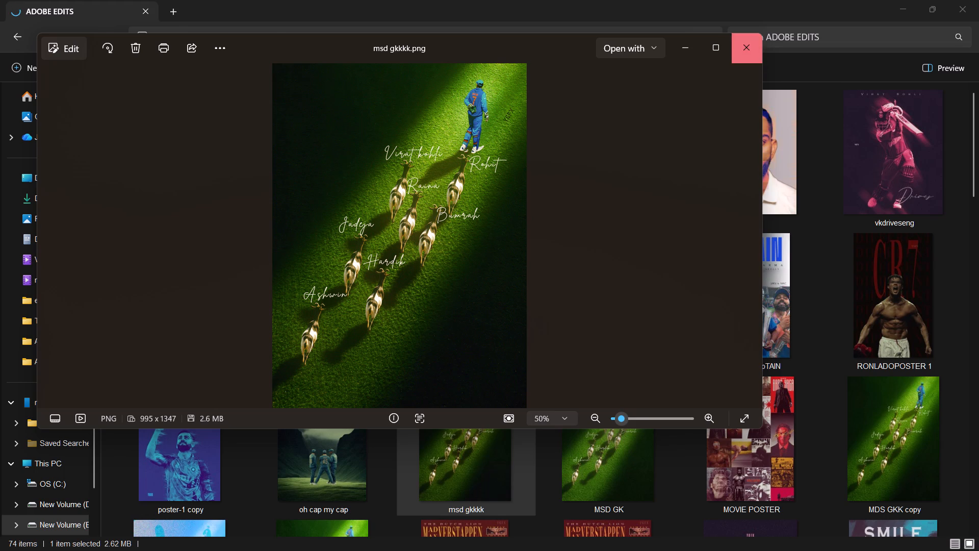
Preview the Virat Kohli posters vkscarface copy3, vkliquify copy and vkgli as style references.
double_click(341, 179)
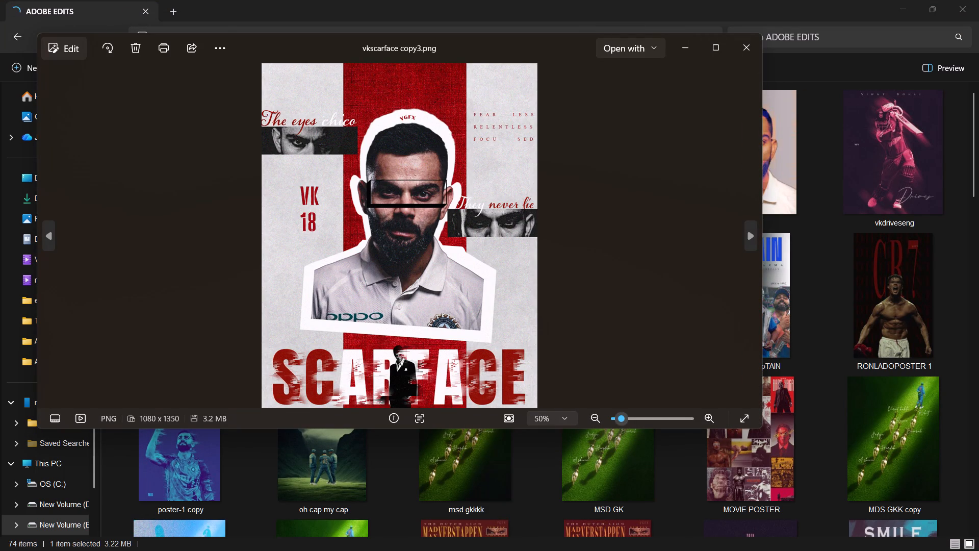
left_click(733, 47)
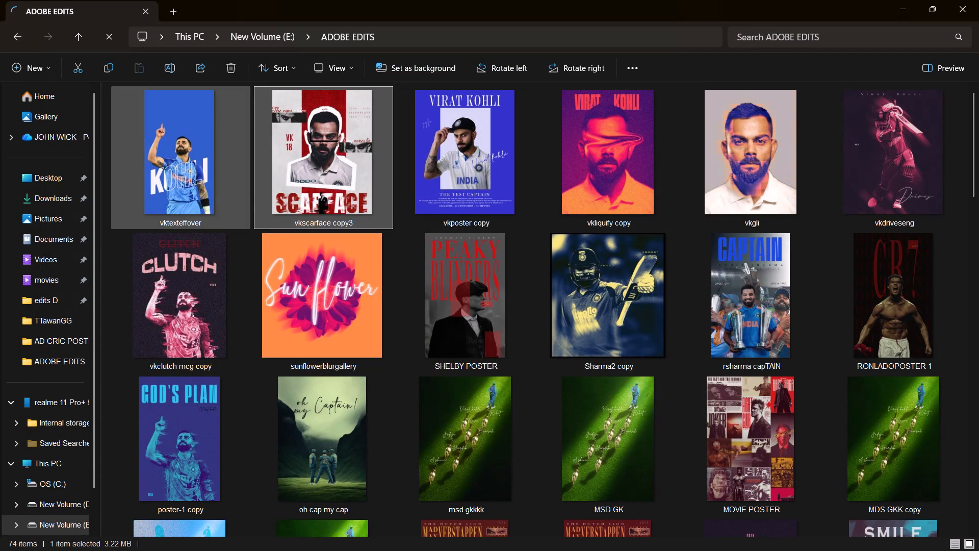
triple_click(590, 180)
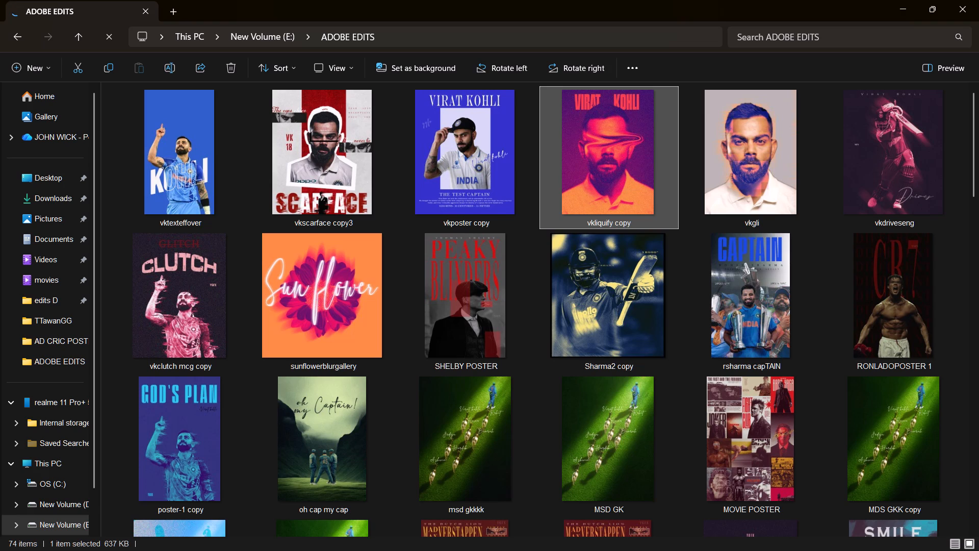
double_click(590, 180)
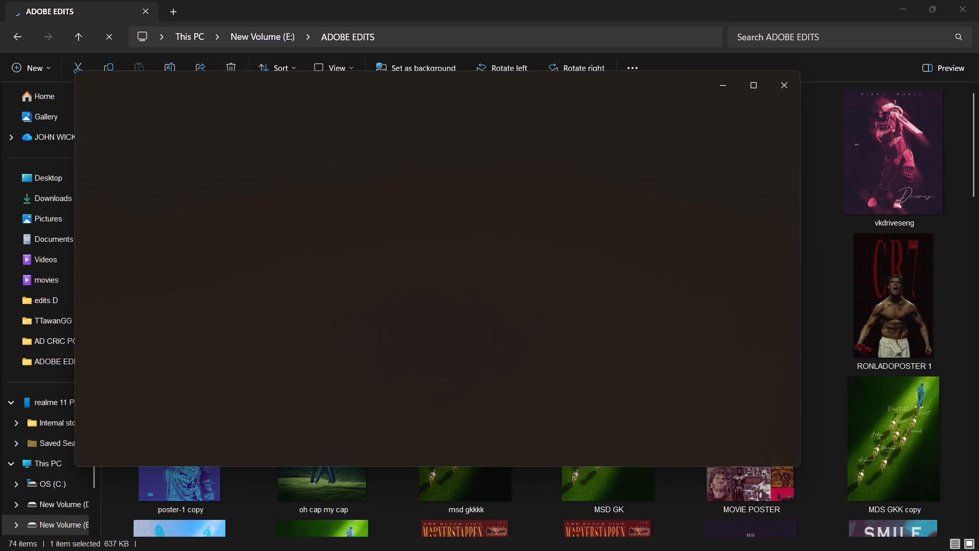
left_click(786, 89)
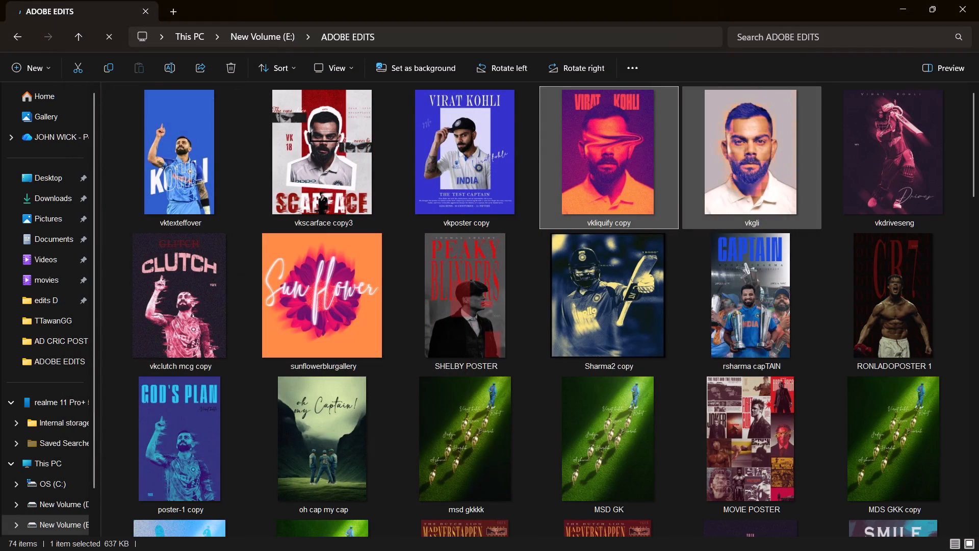
left_click(771, 116)
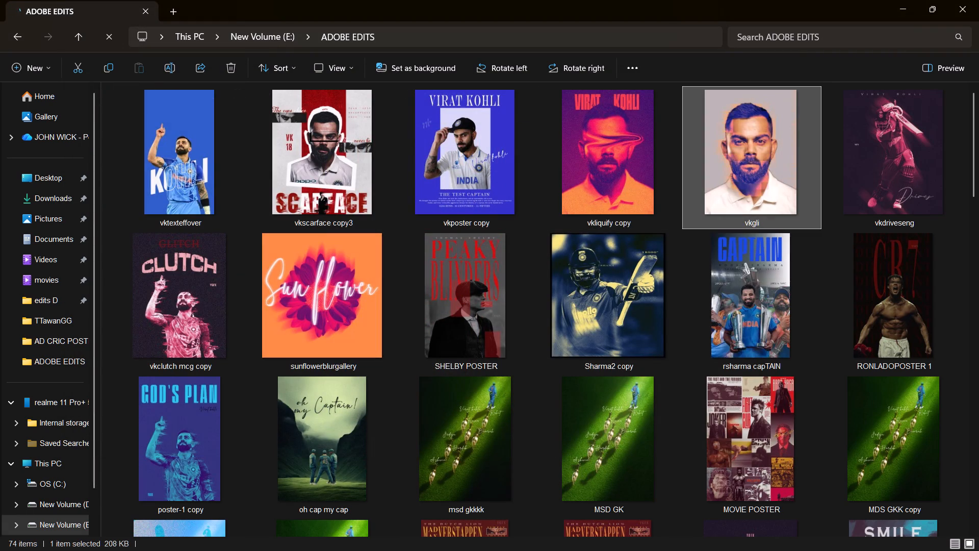
left_click(764, 145)
double_click(750, 169)
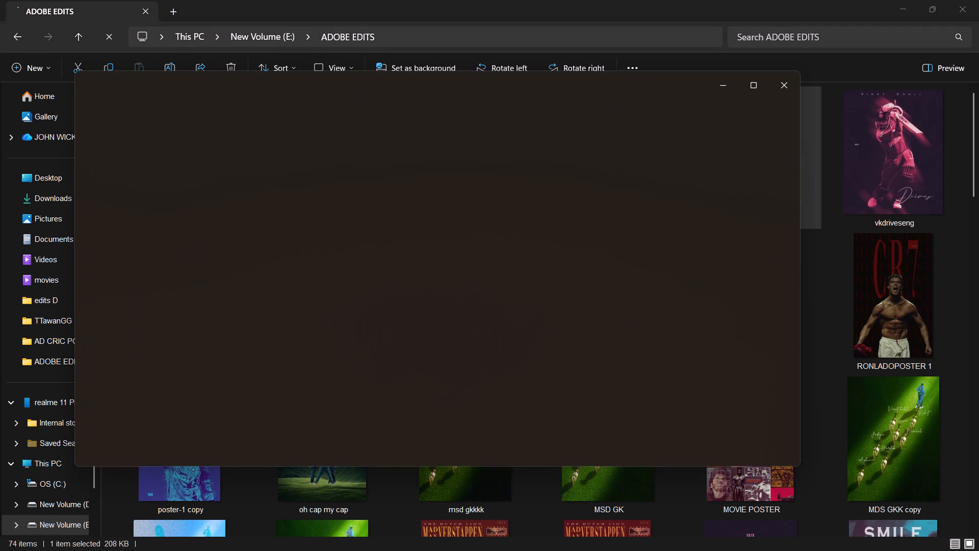
left_click(787, 83)
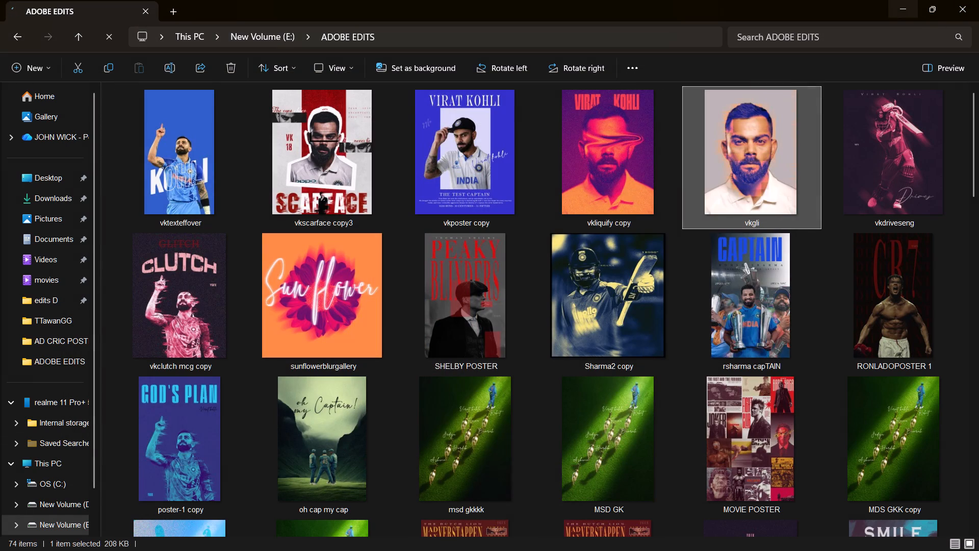
Minimise File Explorer and the open image previews to return to the Pinterest page in Brave.
left_click(898, 10)
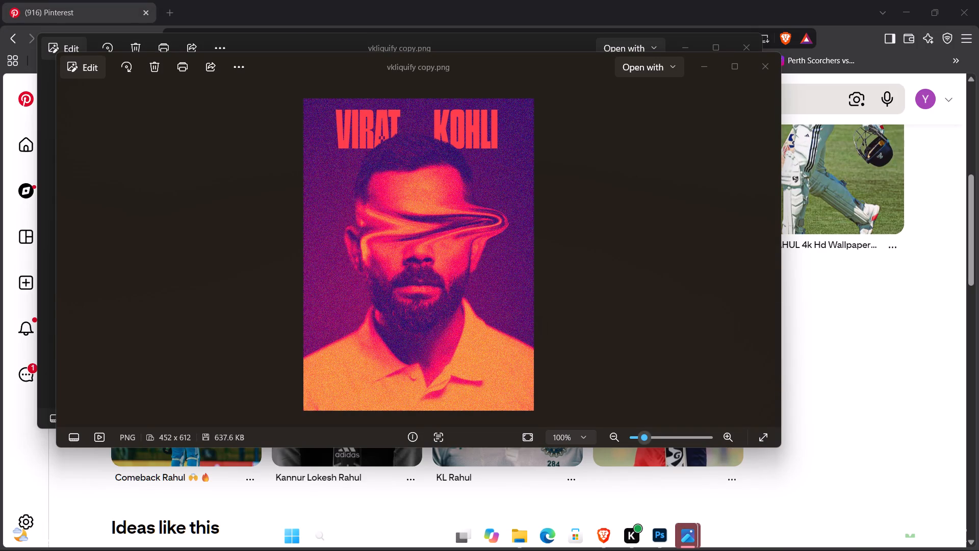
left_click(710, 68)
left_click(691, 52)
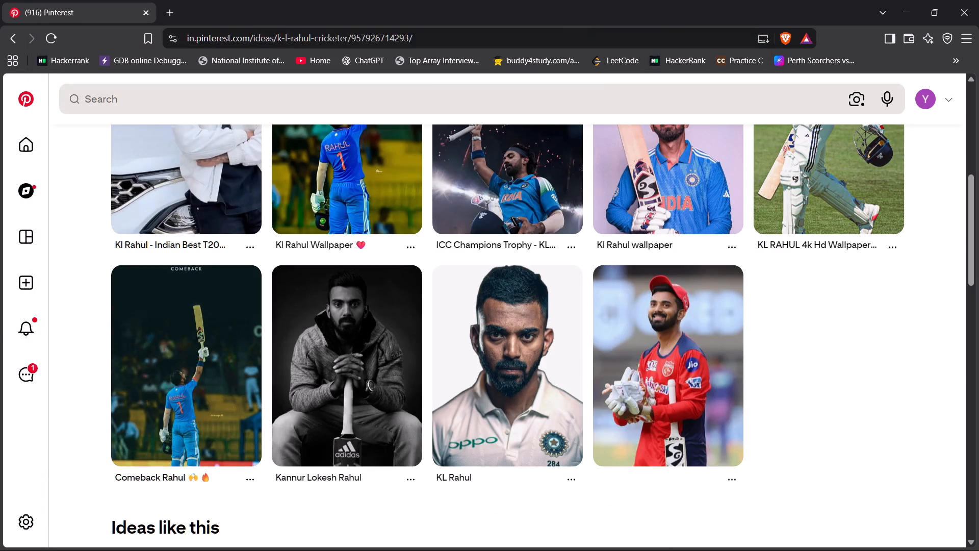
Open the Kl Rahul wallpaper pin showing him in the blue India jersey against lilac and save its image to Downloads as a JPG.
scroll(321, 340, "up", 1)
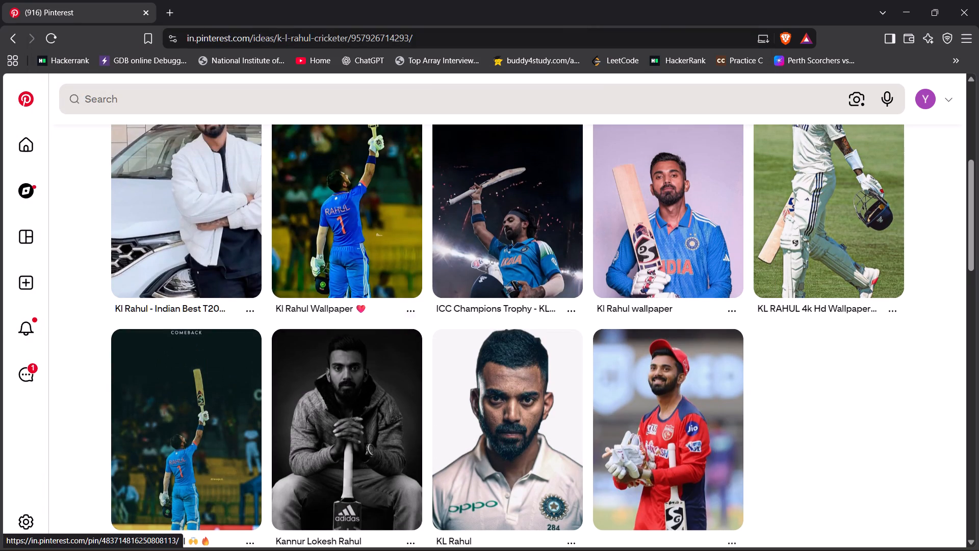
left_click(682, 178)
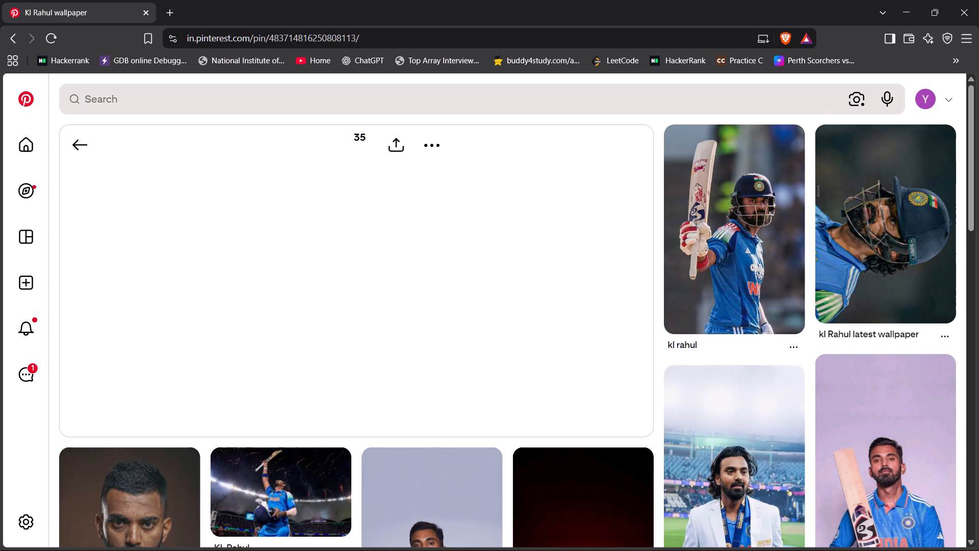
scroll(169, 233, "down", 1)
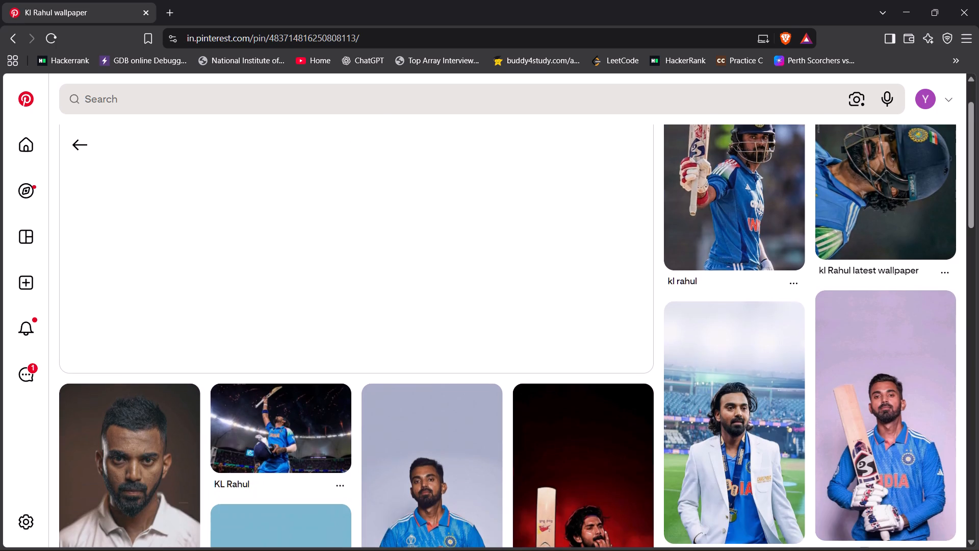
scroll(169, 234, "down", 3)
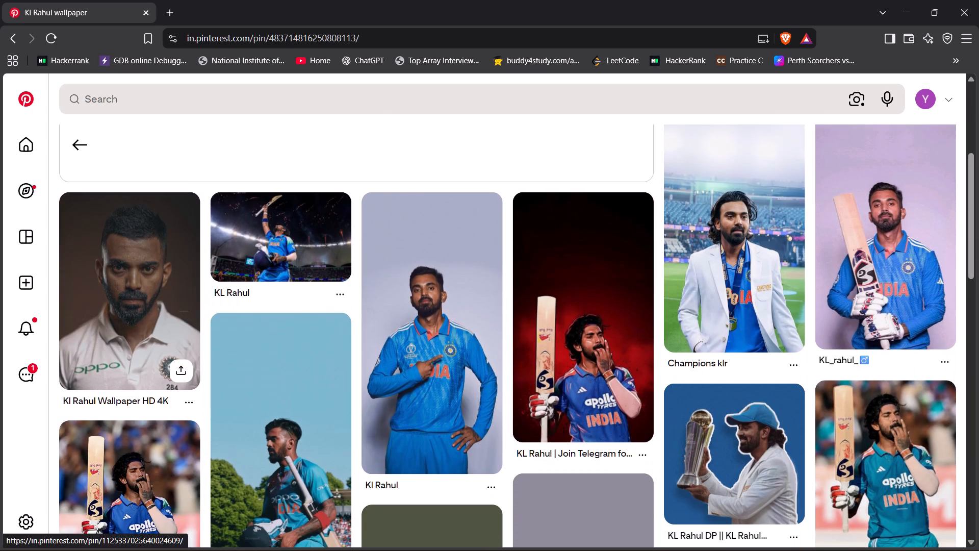
scroll(169, 234, "up", 6)
scroll(169, 234, "down", 8)
scroll(172, 221, "up", 2)
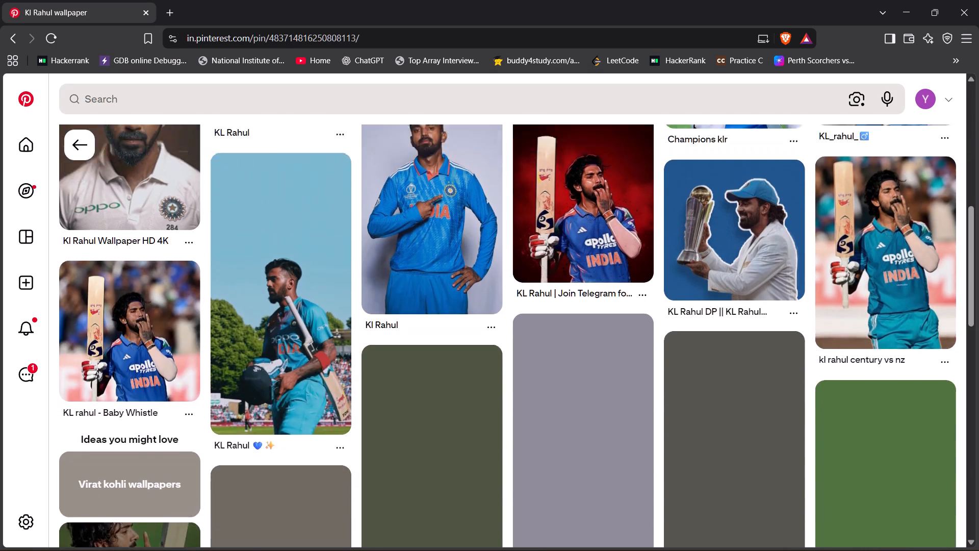
scroll(172, 221, "up", 6)
right_click(191, 274)
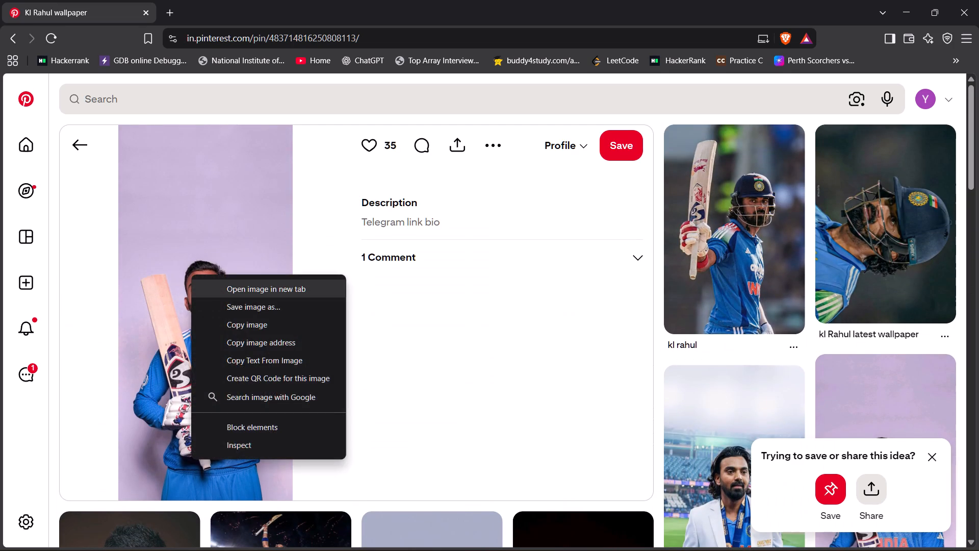
left_click(215, 304)
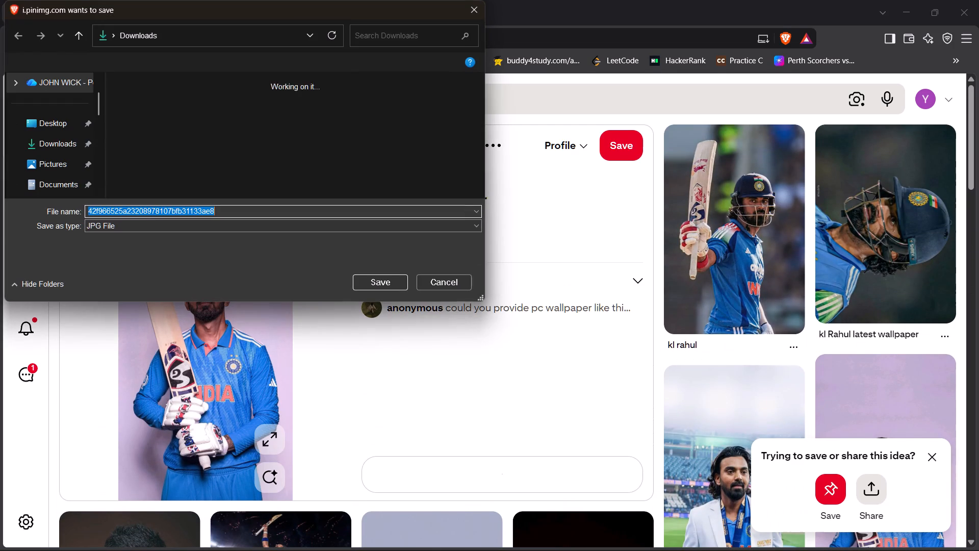
left_click(359, 280)
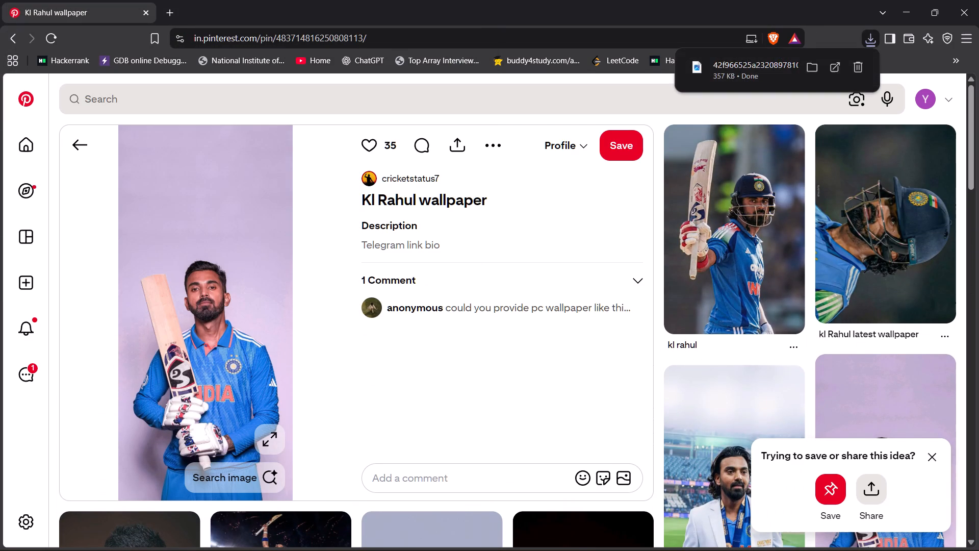
Bring the downloaded KL Rahul image from the browser into Photoshop as a separate document.
left_click_drag(750, 71, 685, 259)
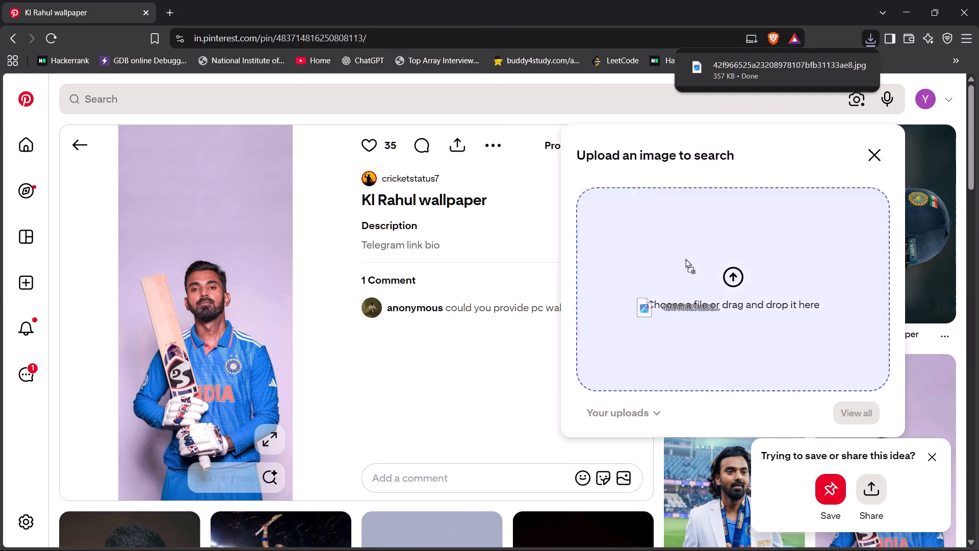
left_click_drag(685, 259, 724, 86)
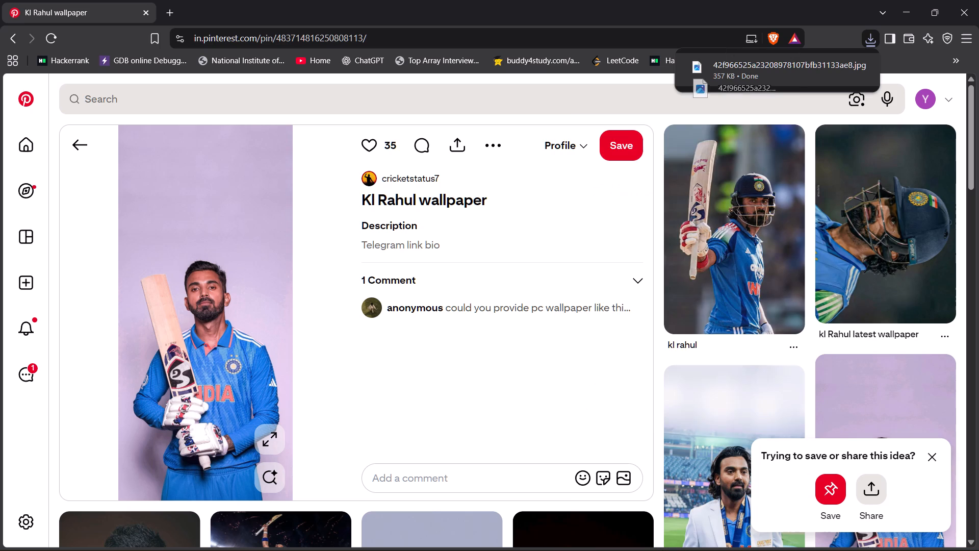
left_click_drag(724, 86, 734, 78)
left_click(928, 8)
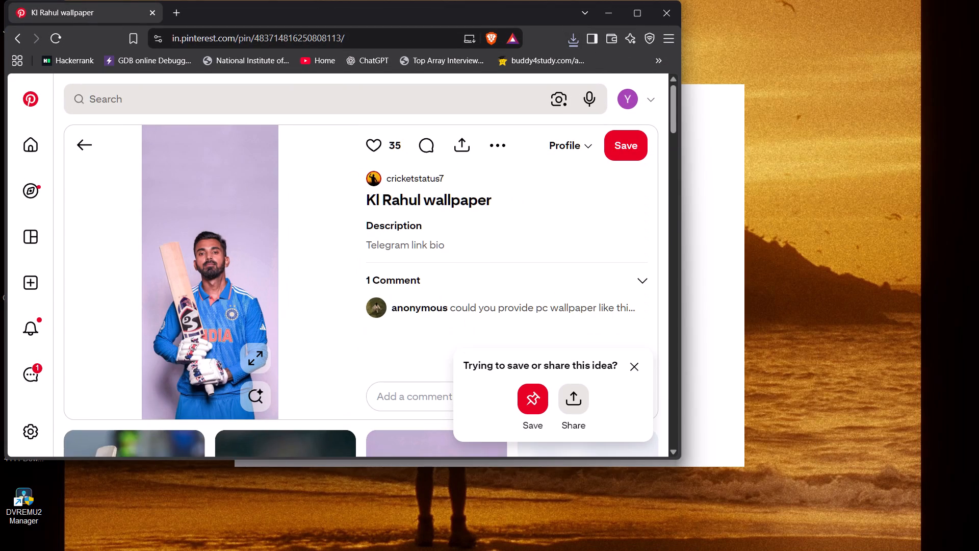
left_click(571, 39)
left_click_drag(417, 103, 674, 550)
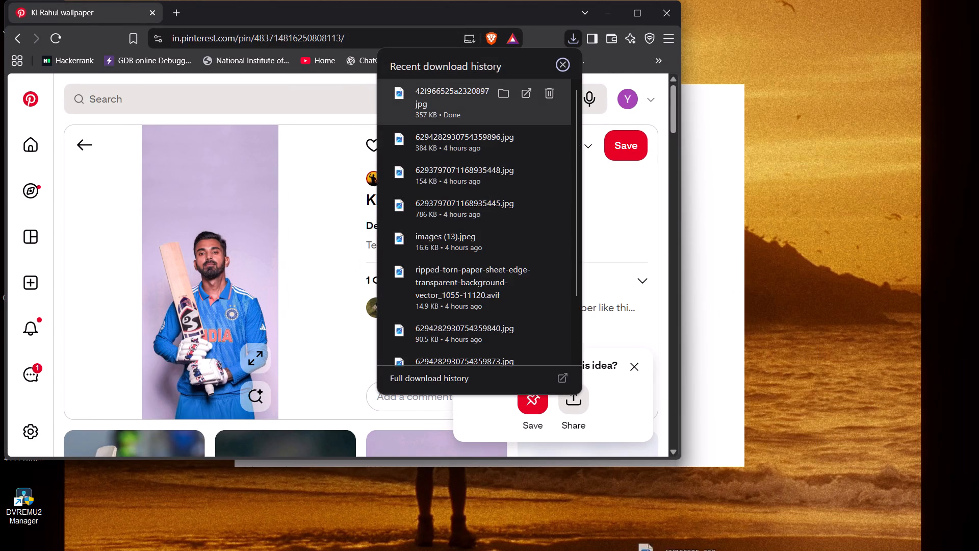
left_click_drag(674, 550, 430, 274)
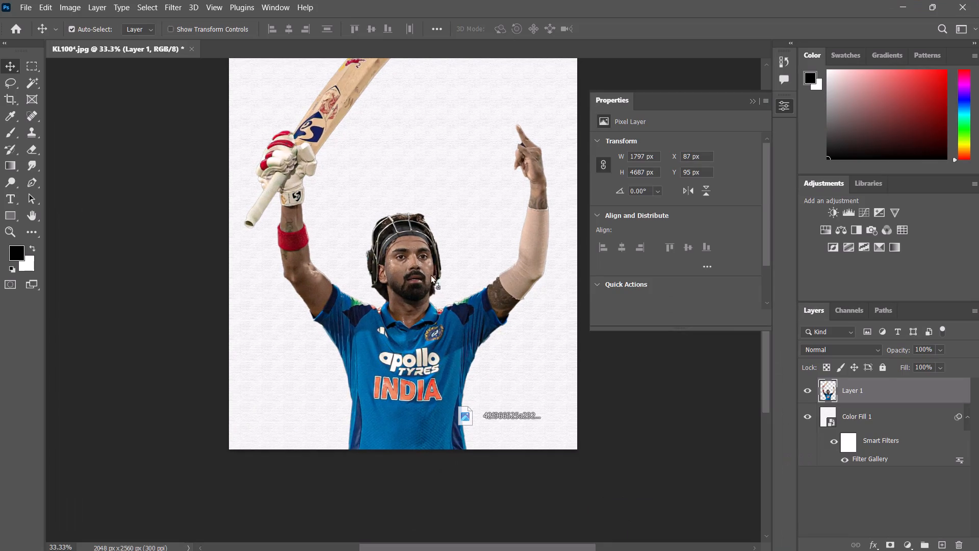
left_click_drag(430, 274, 312, 48)
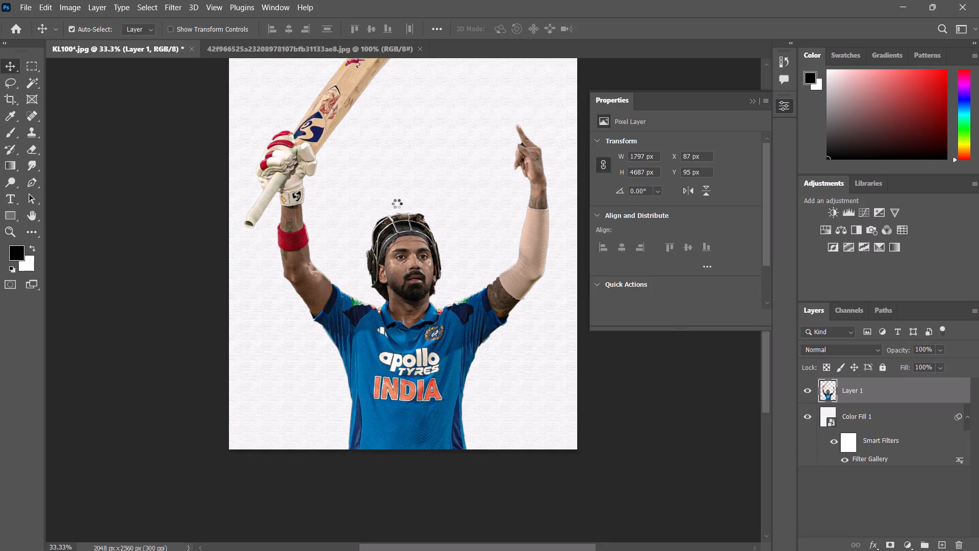
Crop the empty area above the batsman and a strip at the bottom, making the image 1200 x 1778 px.
key("c")
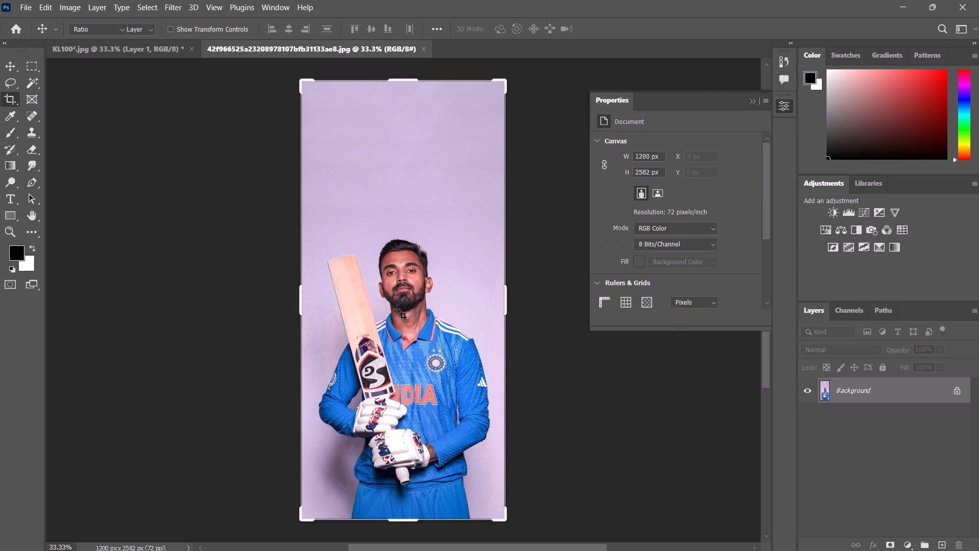
left_click_drag(406, 80, 417, 132)
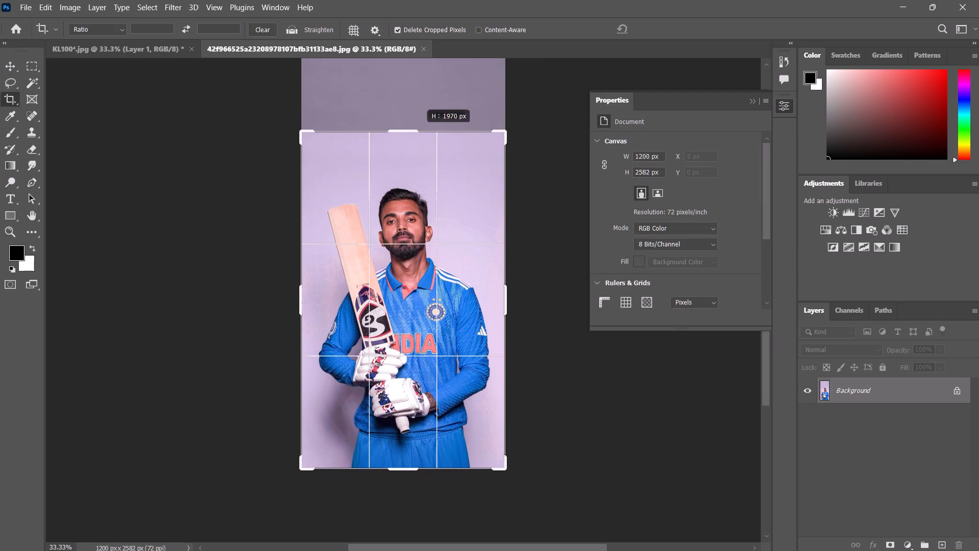
left_click_drag(417, 132, 418, 136)
left_click_drag(410, 465, 410, 457)
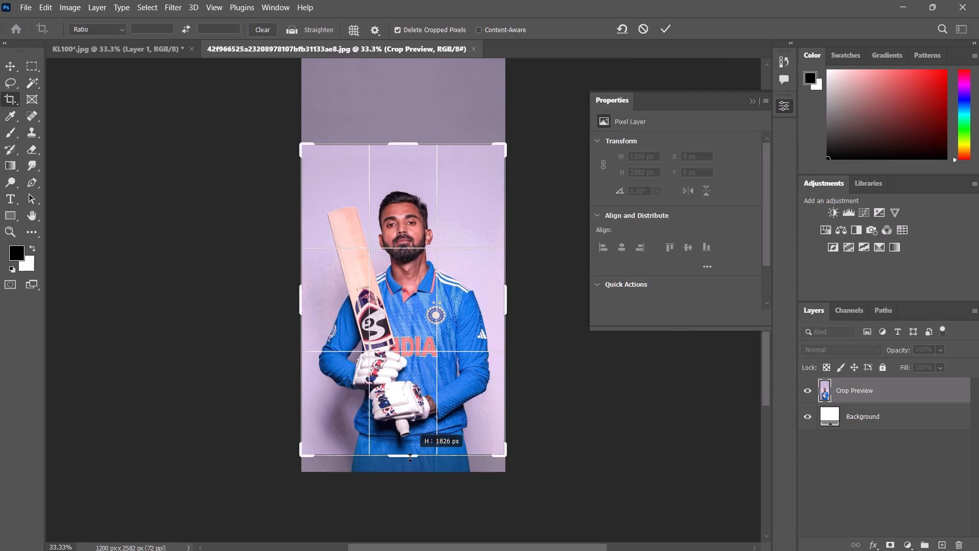
left_click_drag(410, 457, 410, 453)
key("Return")
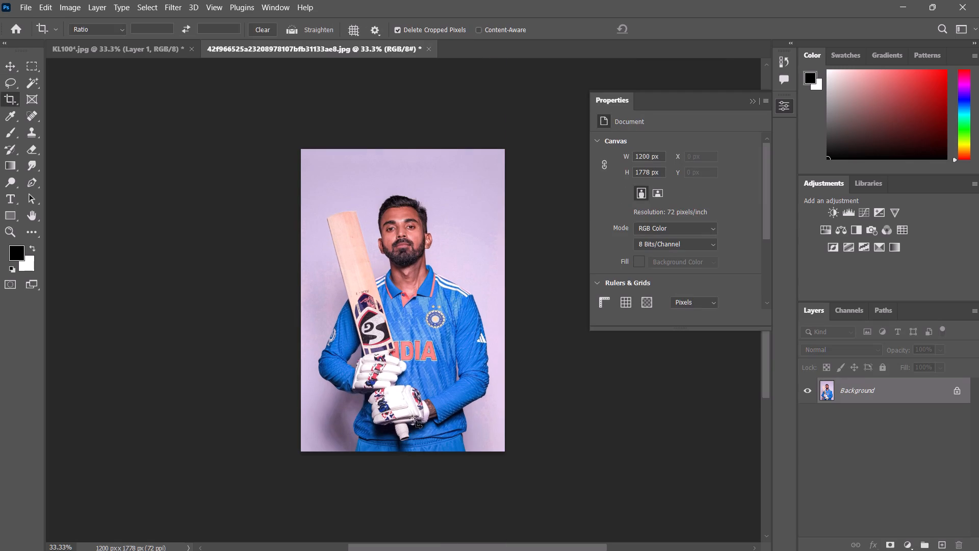
key("v")
left_click(406, 371)
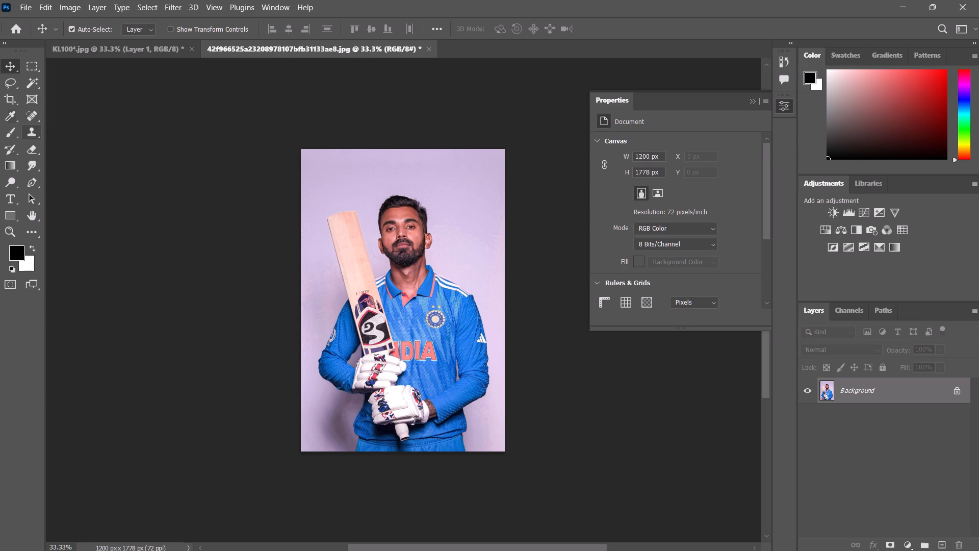
Cut the batsman out onto a new layer using Select Subject and delete the original background layer.
left_click(157, 5)
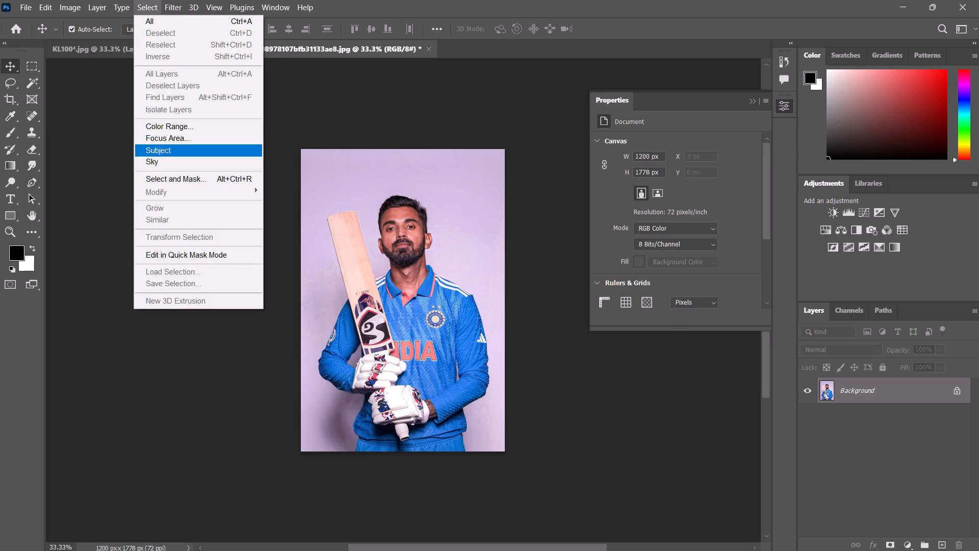
left_click(173, 153)
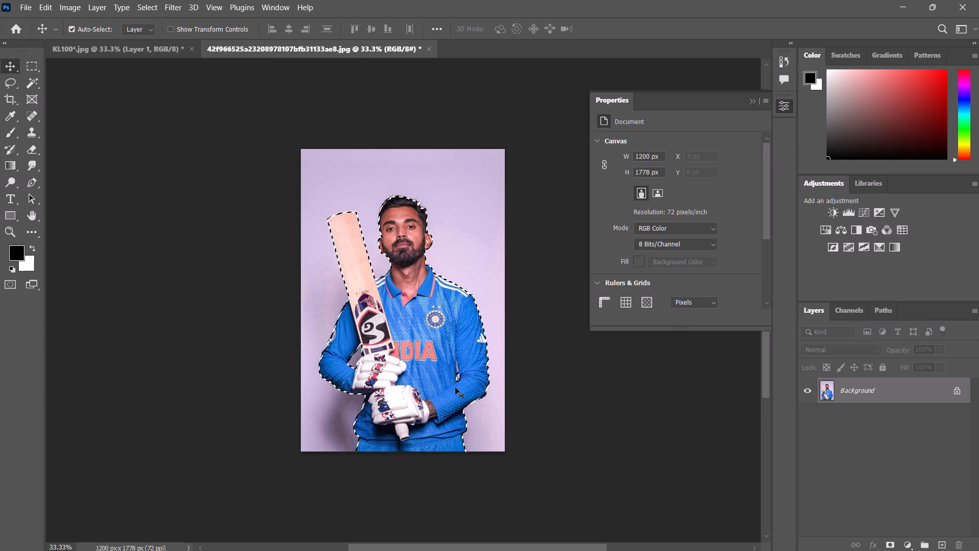
key("ctrl+j")
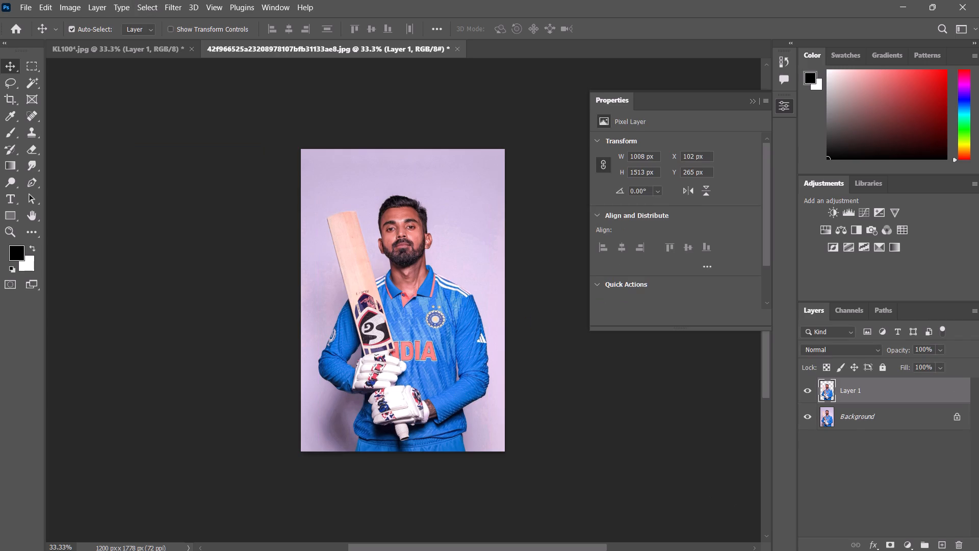
left_click(864, 402)
left_click(871, 414)
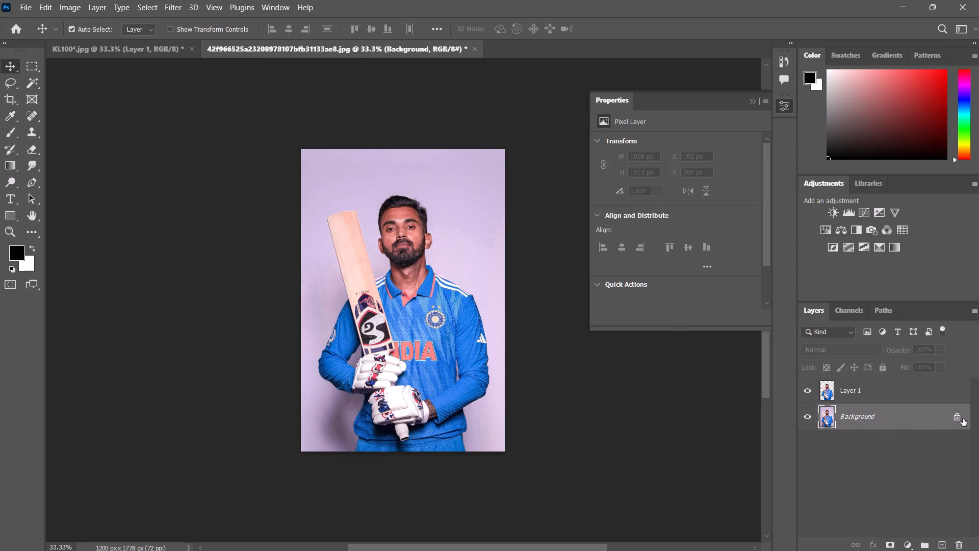
left_click(955, 416)
left_click(893, 418)
key("BackSpace")
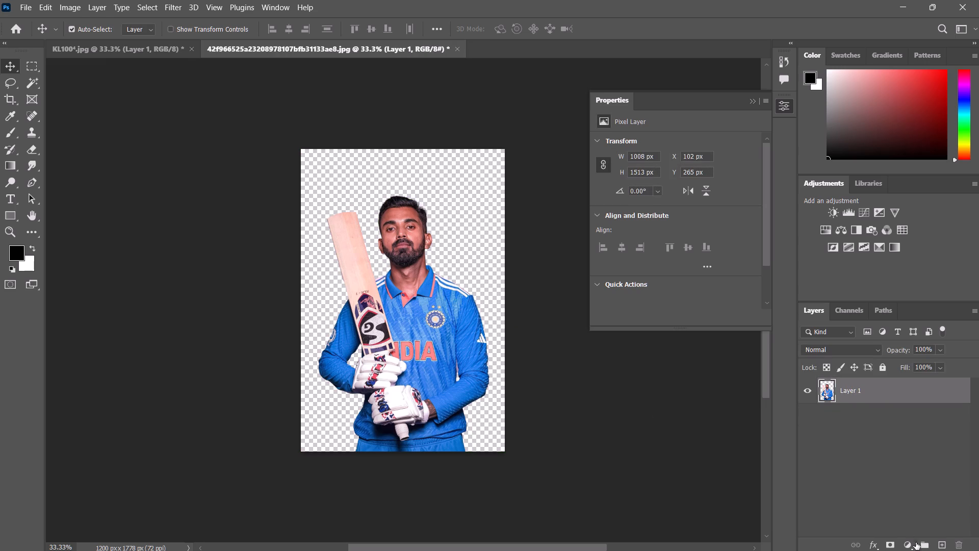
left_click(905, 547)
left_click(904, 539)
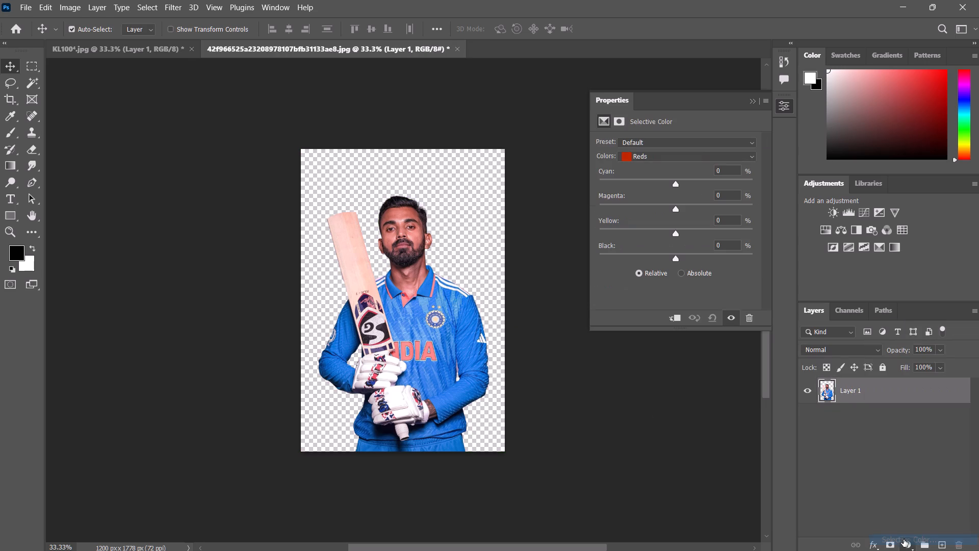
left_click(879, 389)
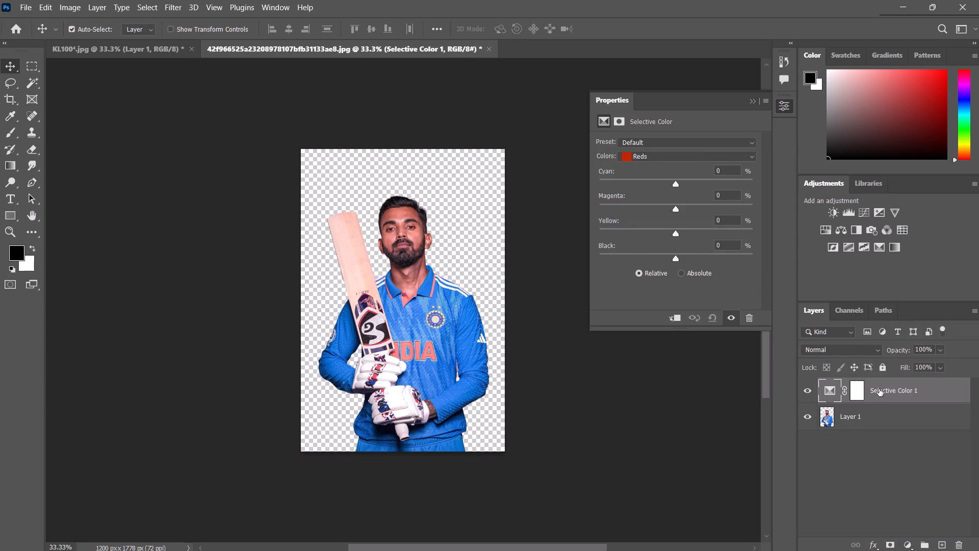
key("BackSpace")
Add a white (ffffff) Solid Color fill layer and place it beneath the batsman cutout.
left_click(906, 547)
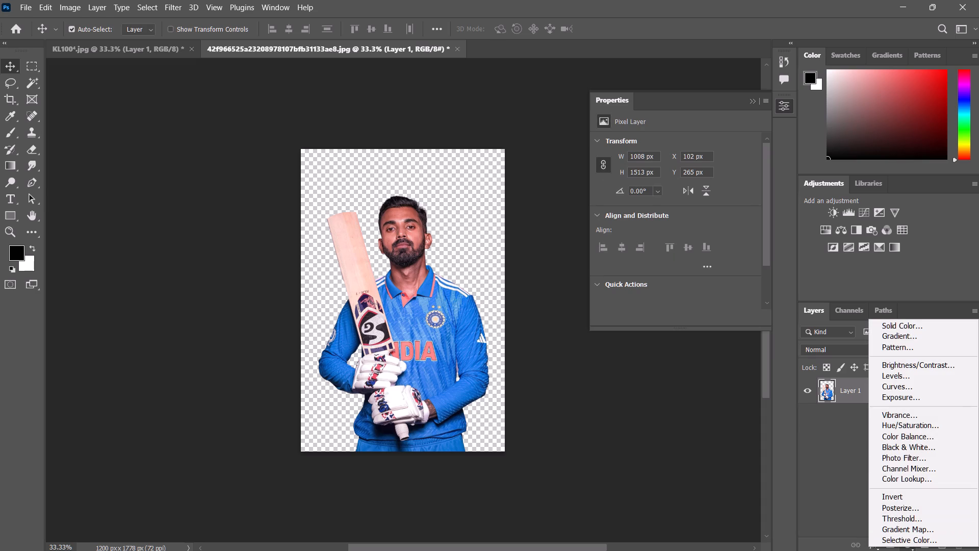
left_click(903, 331)
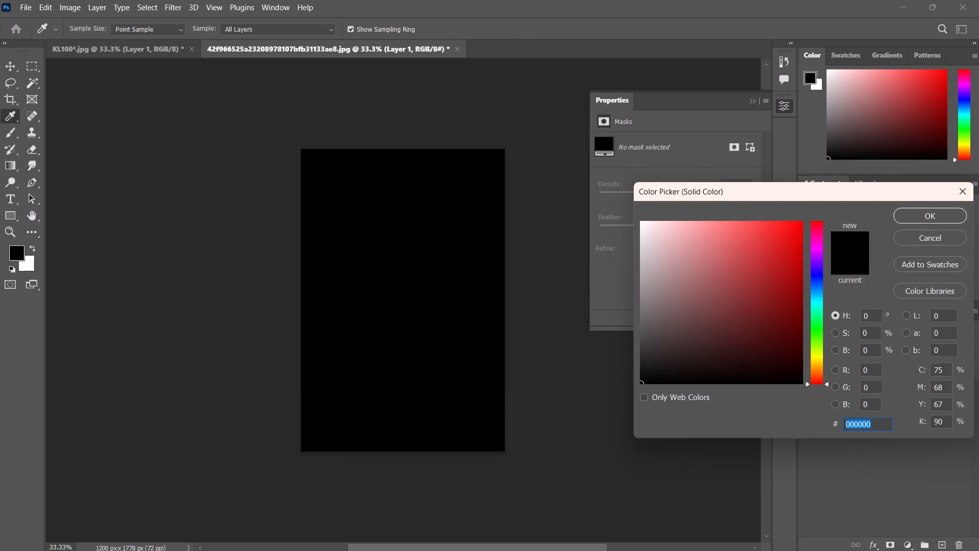
left_click_drag(639, 228, 612, 213)
left_click_drag(645, 224, 630, 219)
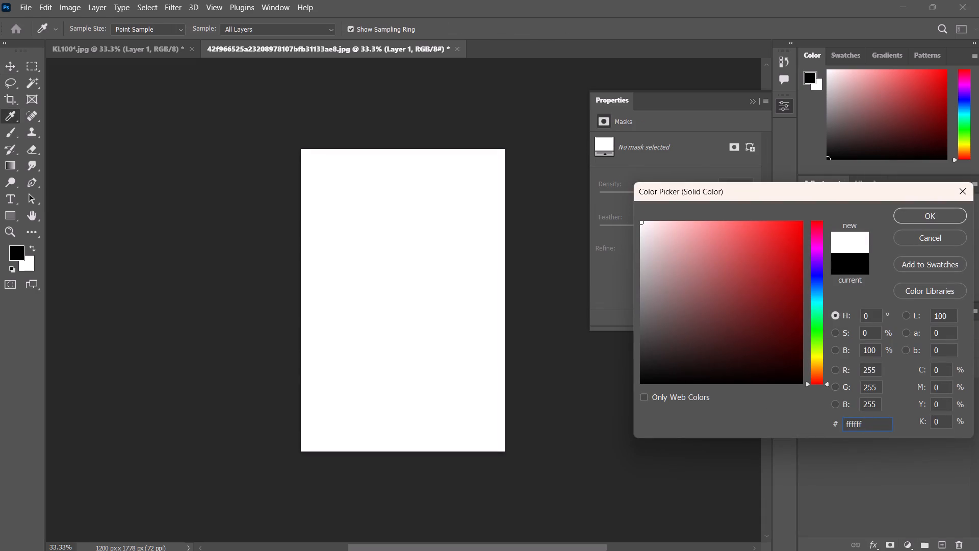
left_click(923, 215)
left_click_drag(881, 389, 881, 431)
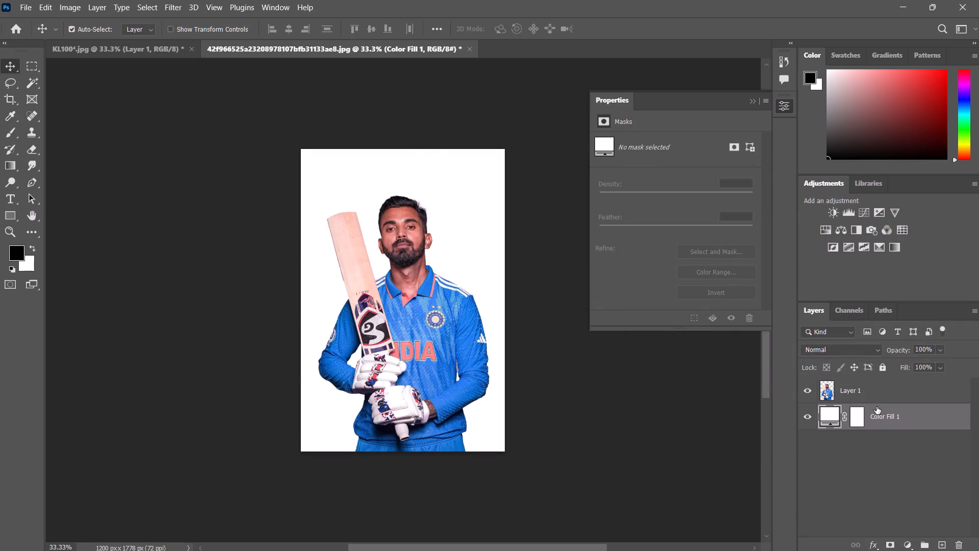
Convert the white fill layer to a smart object and apply the Texturizer filter with Canvas texture, scaling 100% and relief 4.
right_click(877, 417)
left_click(760, 188)
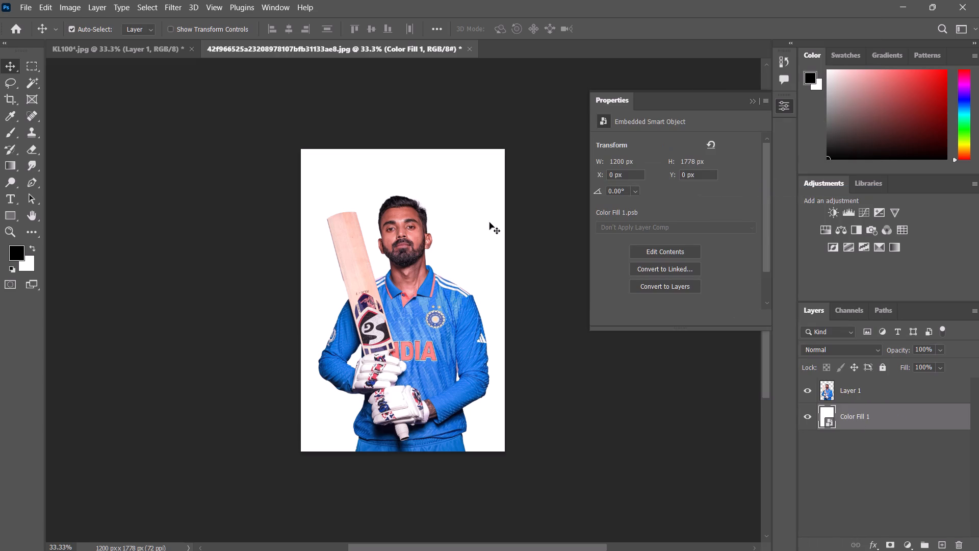
left_click(171, 10)
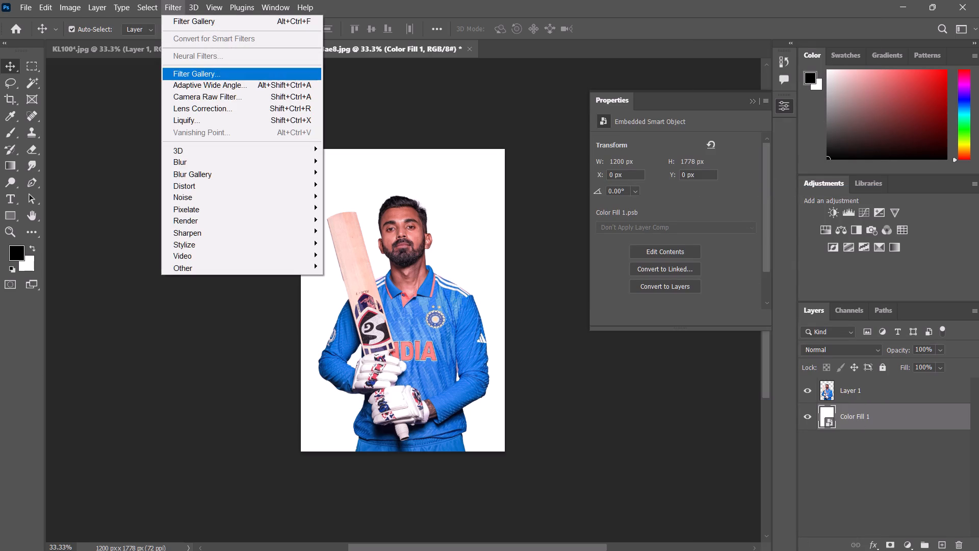
left_click(190, 79)
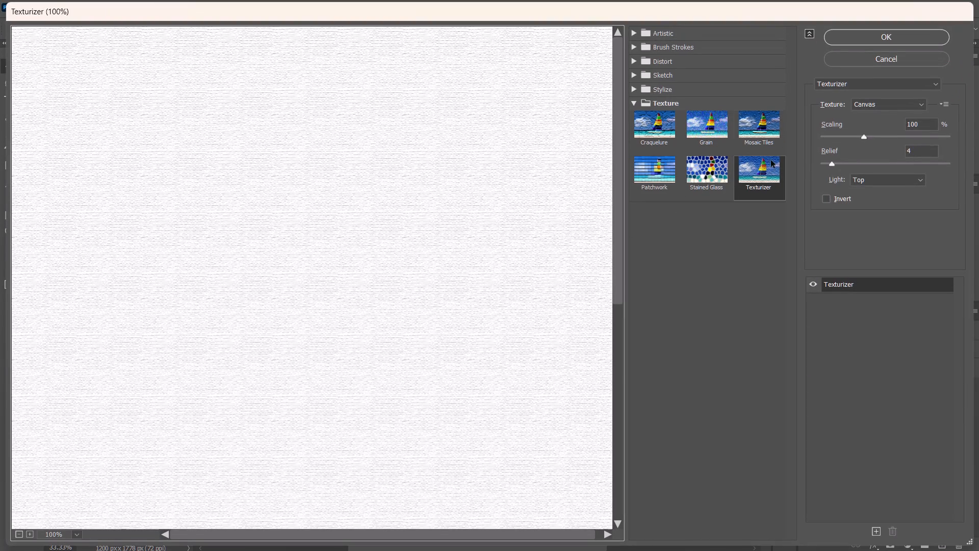
left_click(869, 35)
Scale the batsman cutout to about 92% and centre it horizontally along the bottom edge of the canvas.
left_click(433, 332)
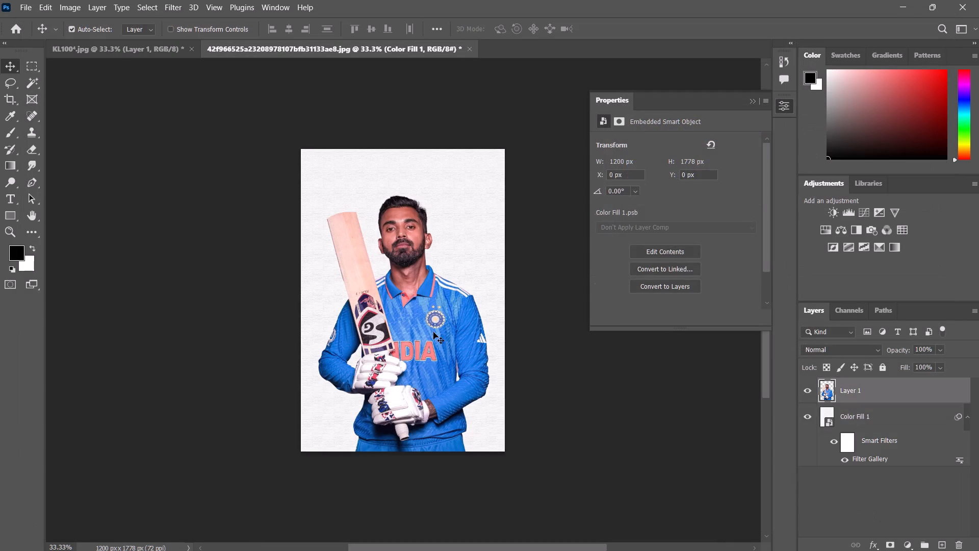
key("ctrl+t")
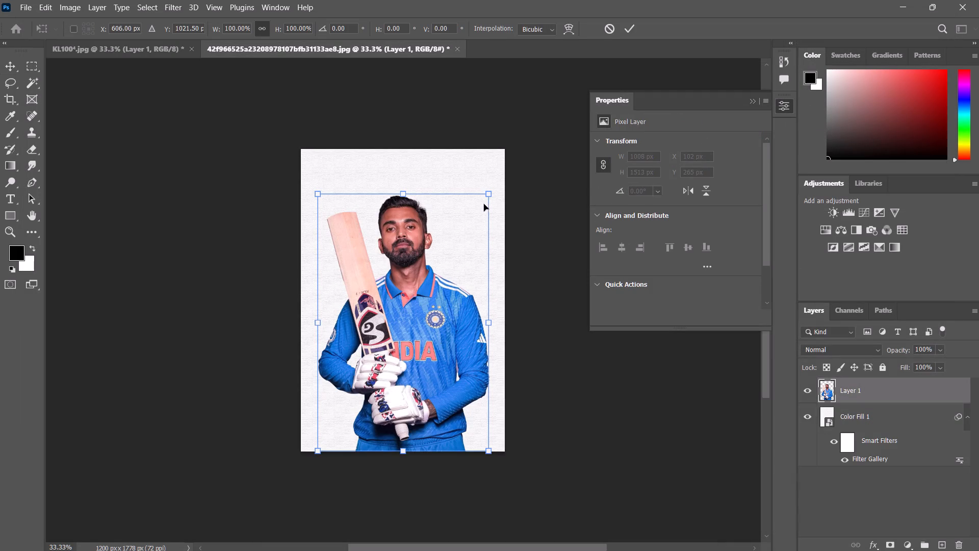
left_click_drag(486, 197, 485, 227)
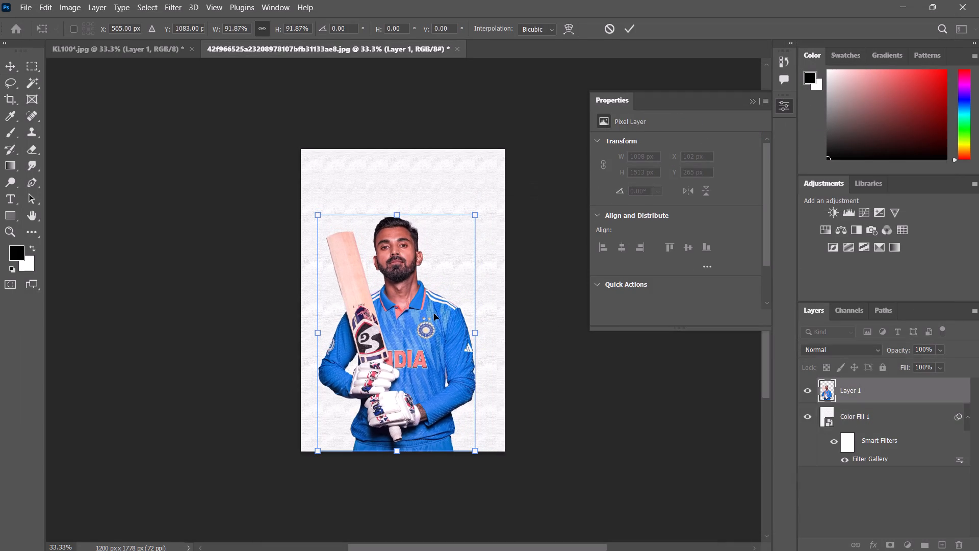
left_click(428, 326)
key("Return")
left_click_drag(416, 350, 421, 347)
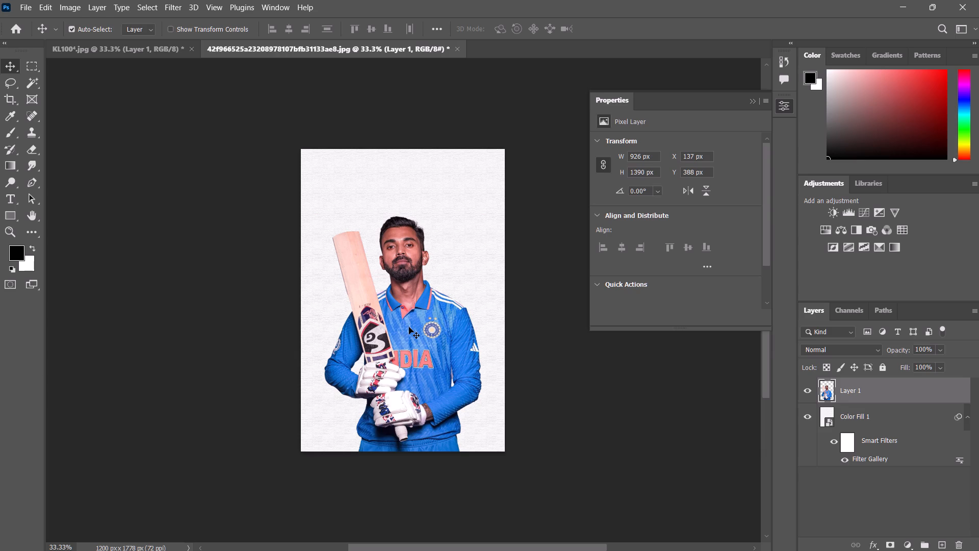
Extend the canvas evenly on both sides with the Crop tool, making the image 1404 x 1778 px.
key("c")
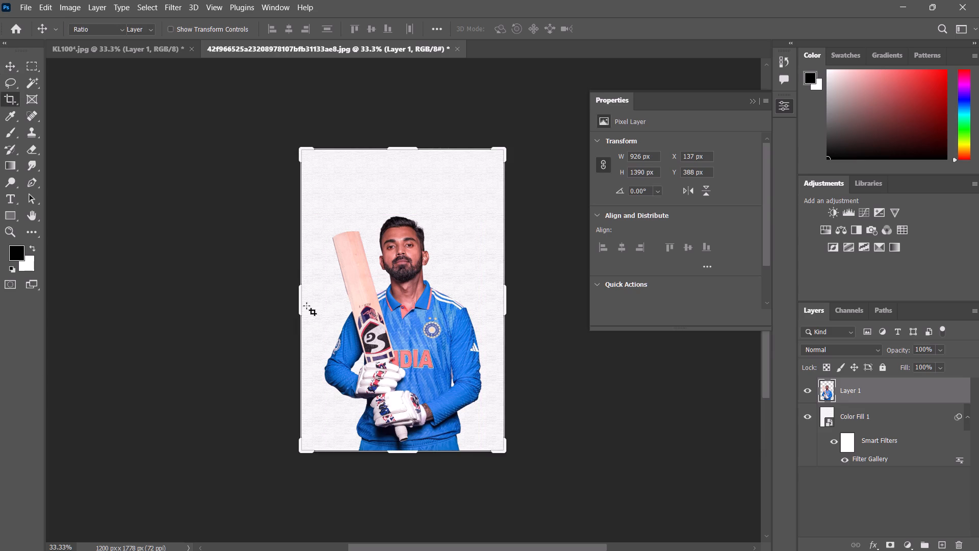
left_click_drag(301, 303, 291, 301)
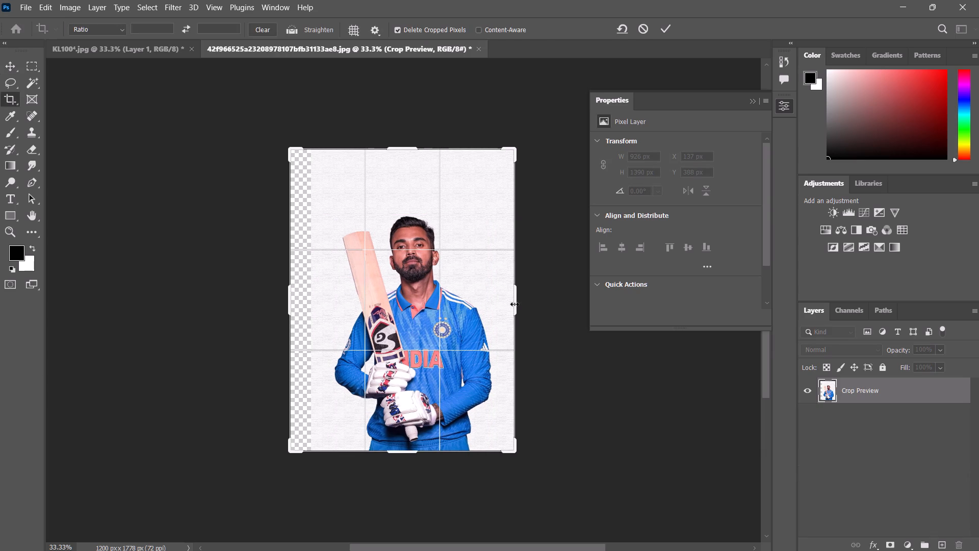
left_click_drag(514, 304, 522, 304)
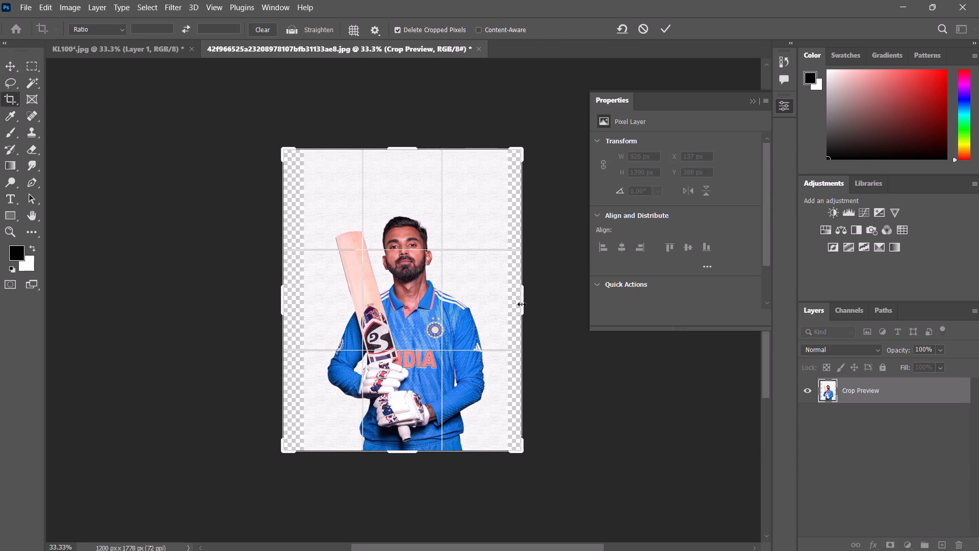
key("Return")
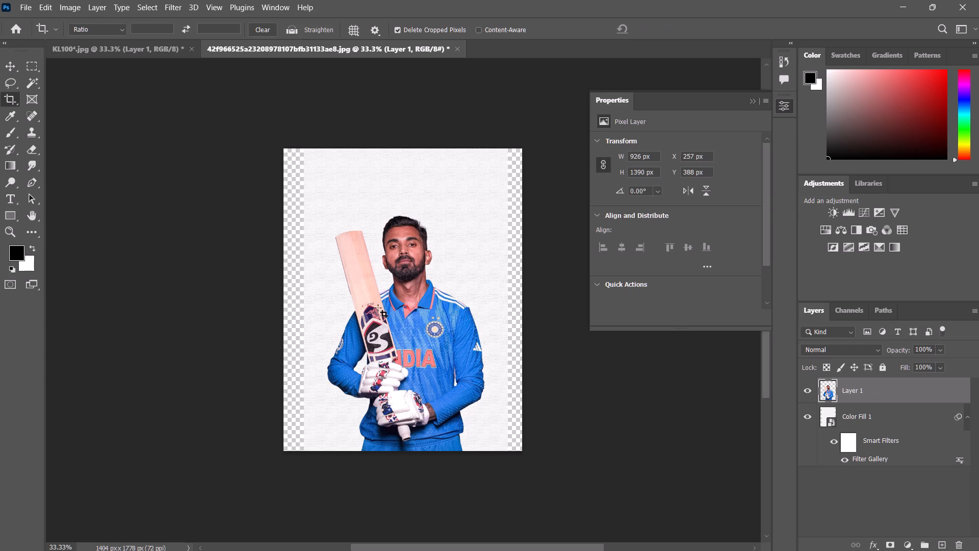
key("v")
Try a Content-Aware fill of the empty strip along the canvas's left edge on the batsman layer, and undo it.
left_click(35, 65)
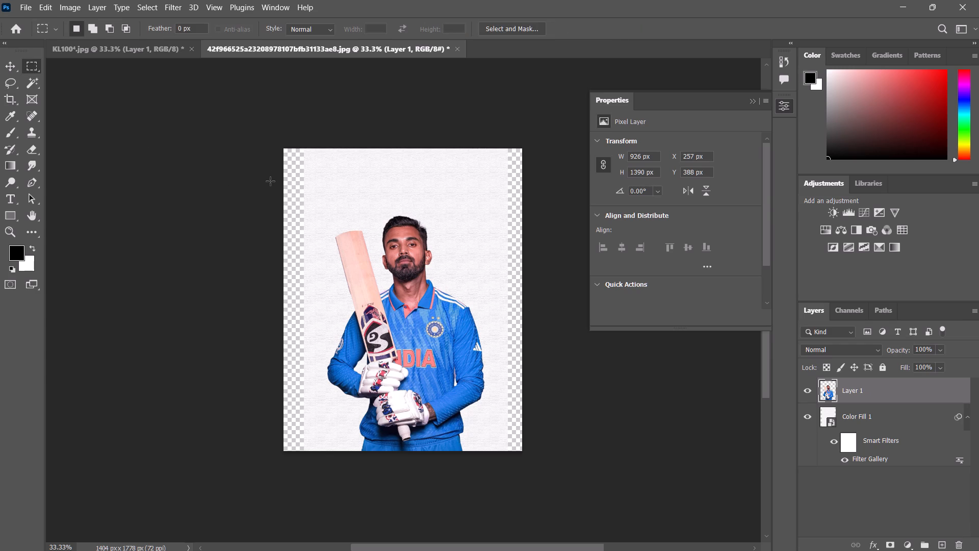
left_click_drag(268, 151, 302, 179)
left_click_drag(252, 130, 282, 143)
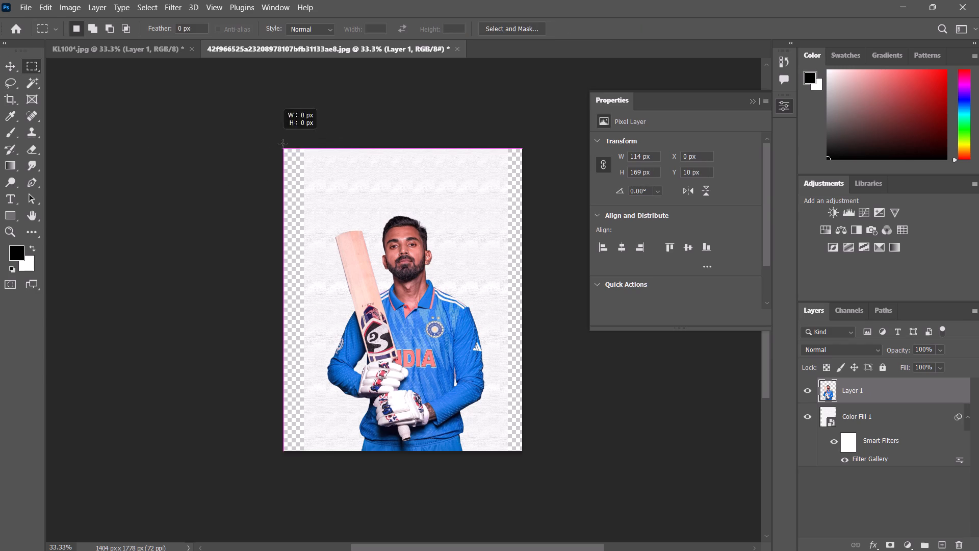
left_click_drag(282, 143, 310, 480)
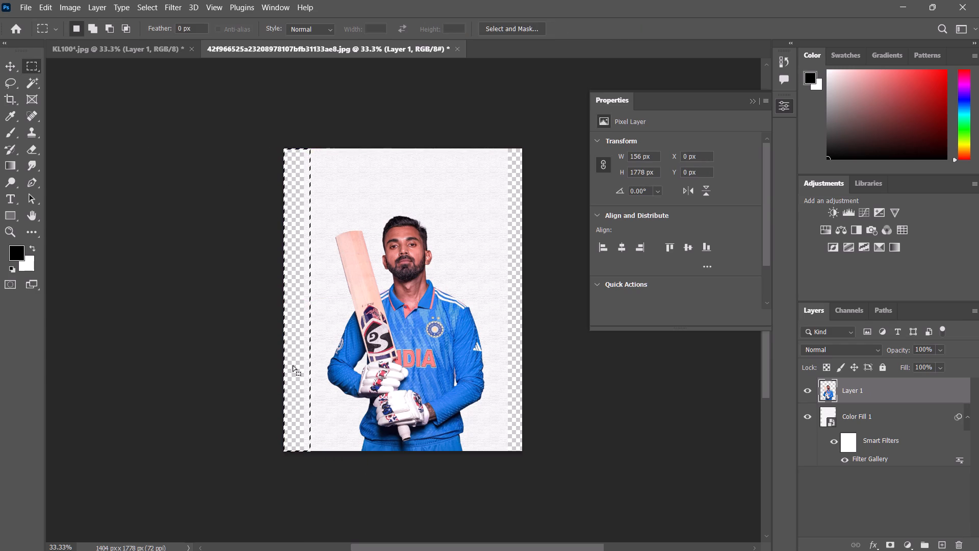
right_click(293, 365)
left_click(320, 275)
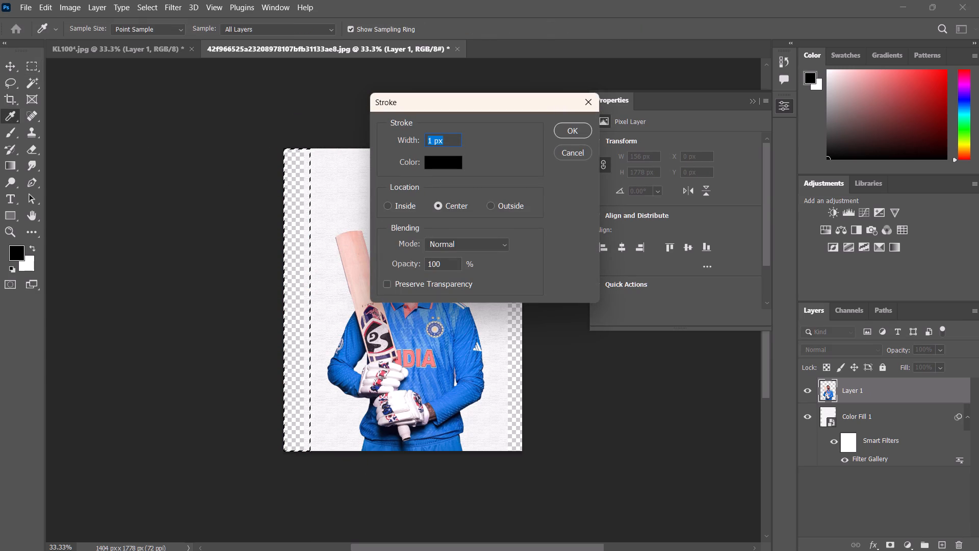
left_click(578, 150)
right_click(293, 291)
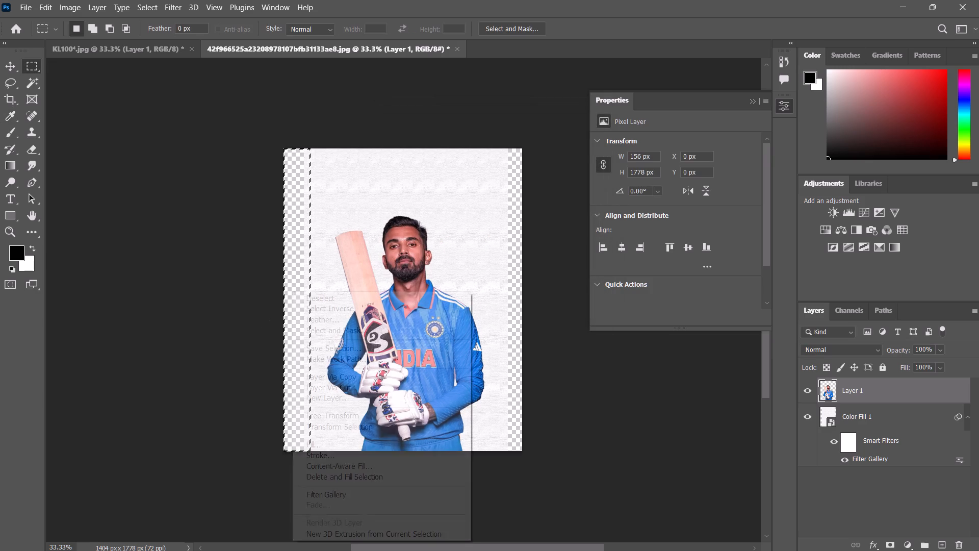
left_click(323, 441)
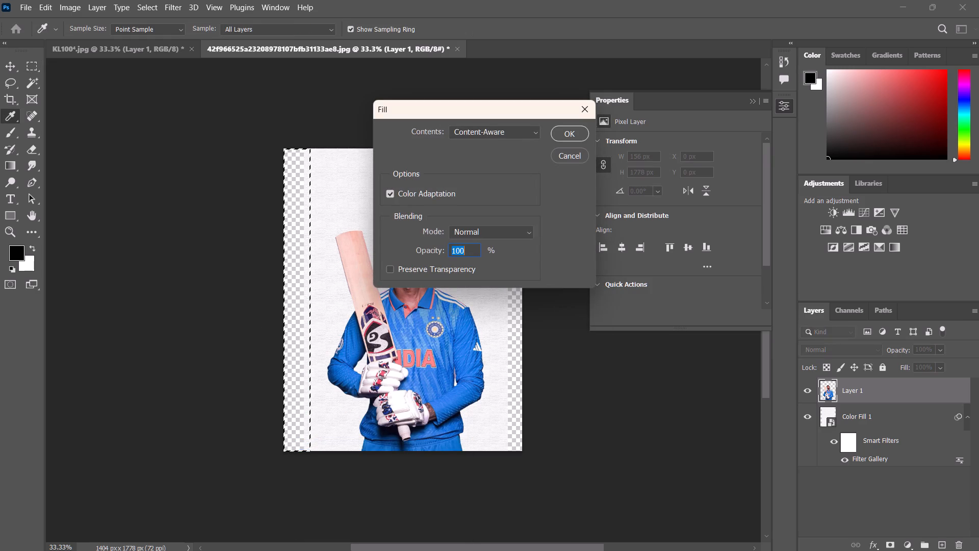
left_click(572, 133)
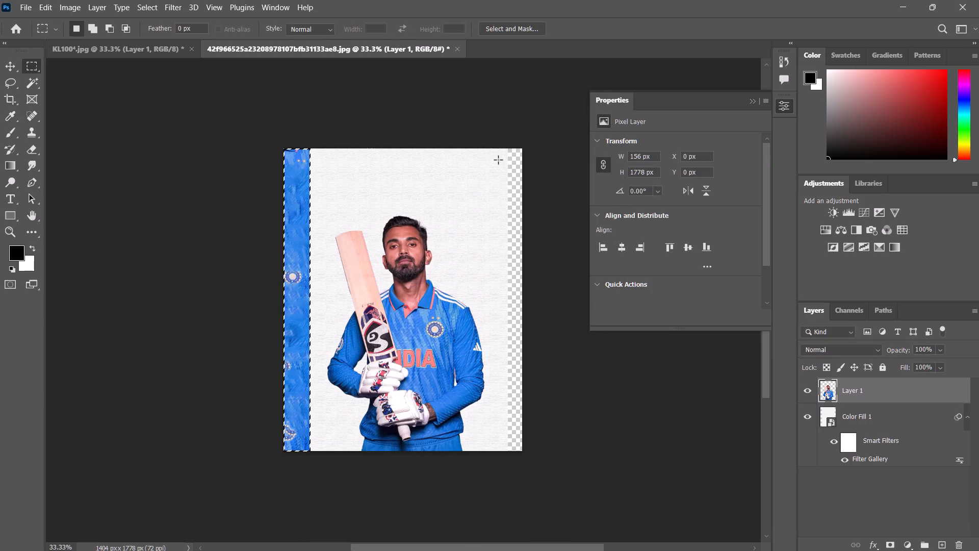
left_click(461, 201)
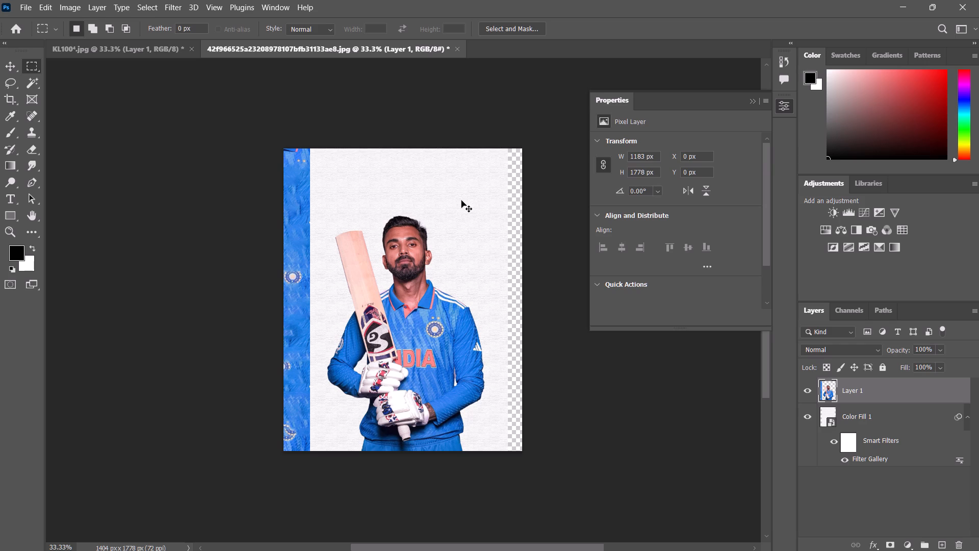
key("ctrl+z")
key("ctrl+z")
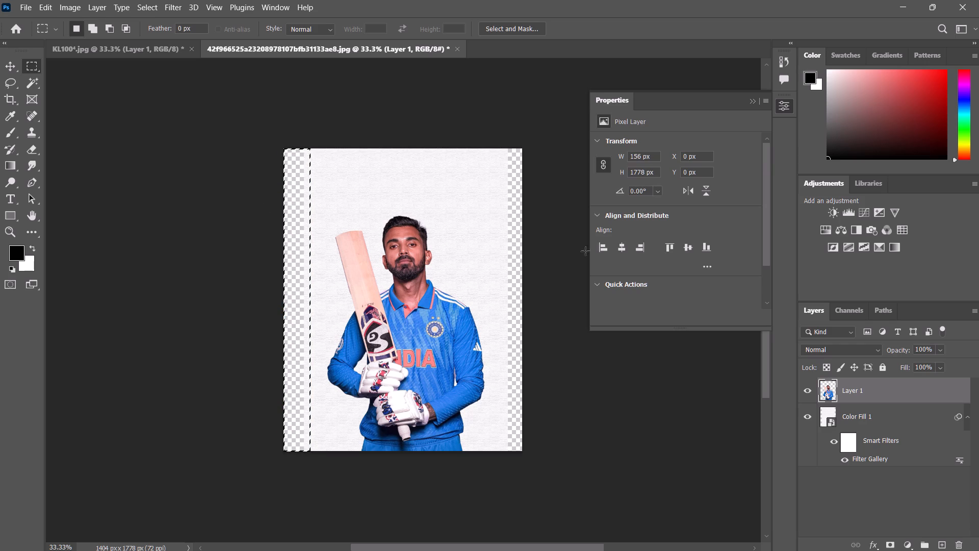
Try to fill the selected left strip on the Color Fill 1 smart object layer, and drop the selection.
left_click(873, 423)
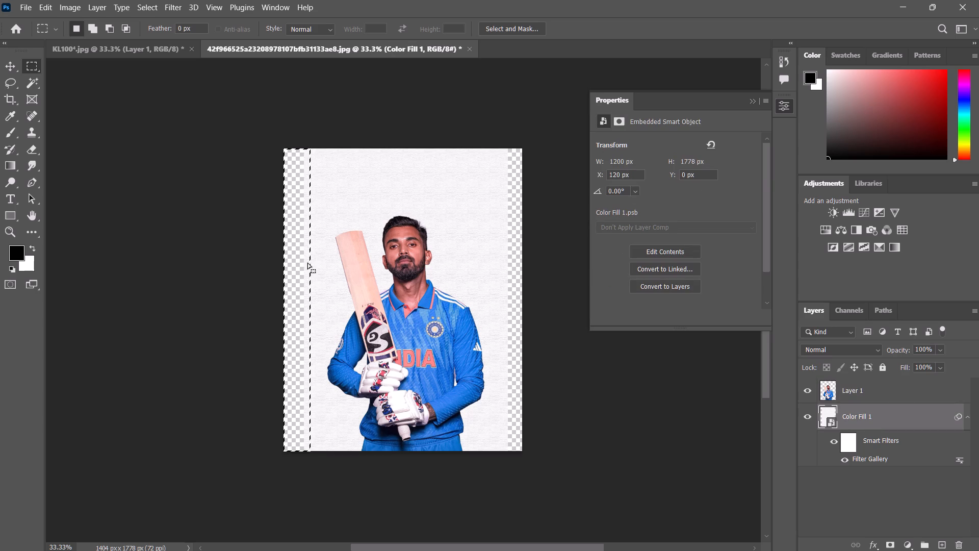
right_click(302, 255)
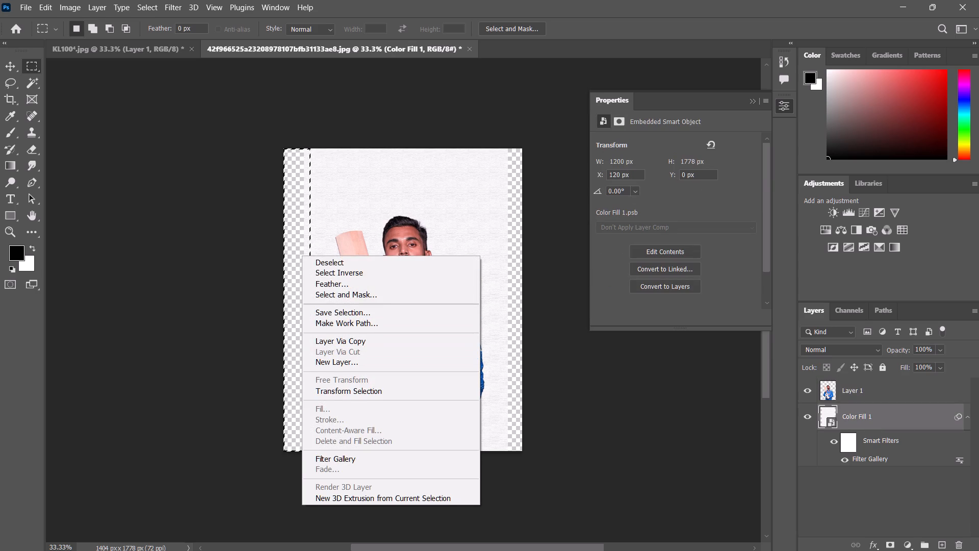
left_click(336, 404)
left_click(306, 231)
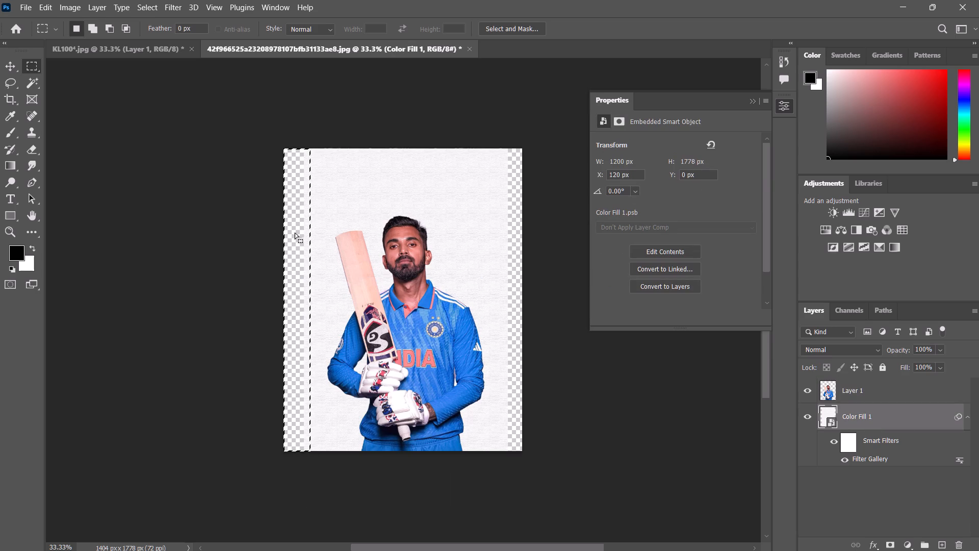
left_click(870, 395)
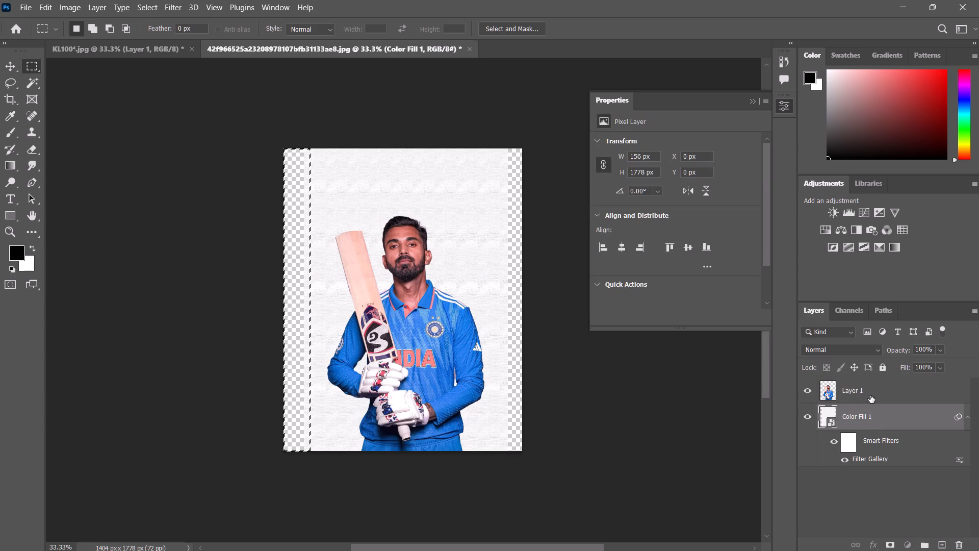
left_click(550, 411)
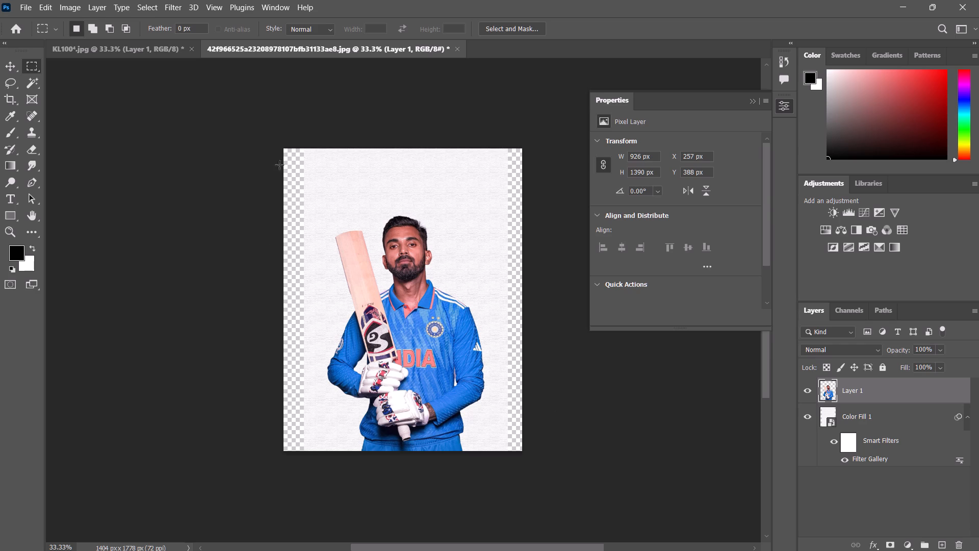
Select a strip about 165 px wide along the canvas's left edge, rasterize Color Fill 1 and fill the strip with Content-Aware.
left_click_drag(271, 132, 315, 464)
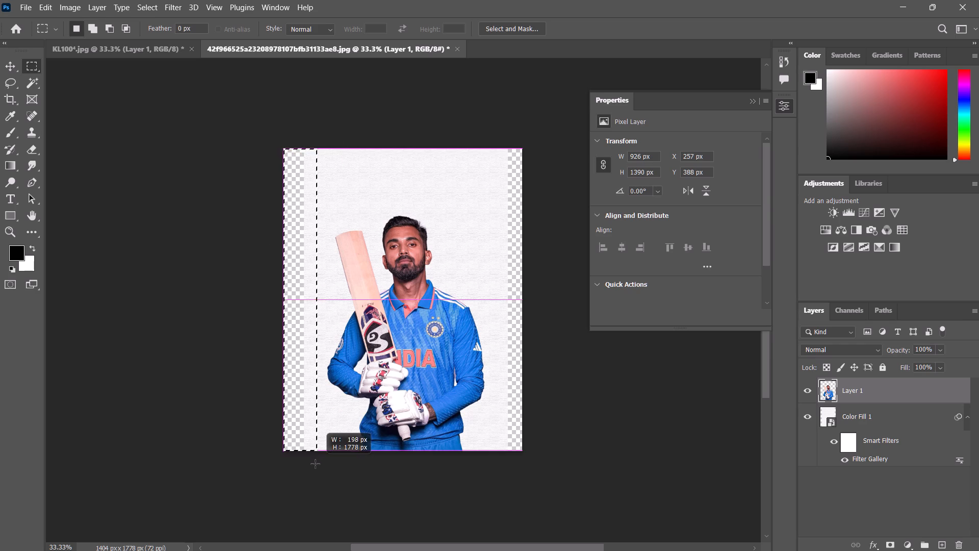
left_click_drag(315, 464, 311, 465)
right_click(858, 412)
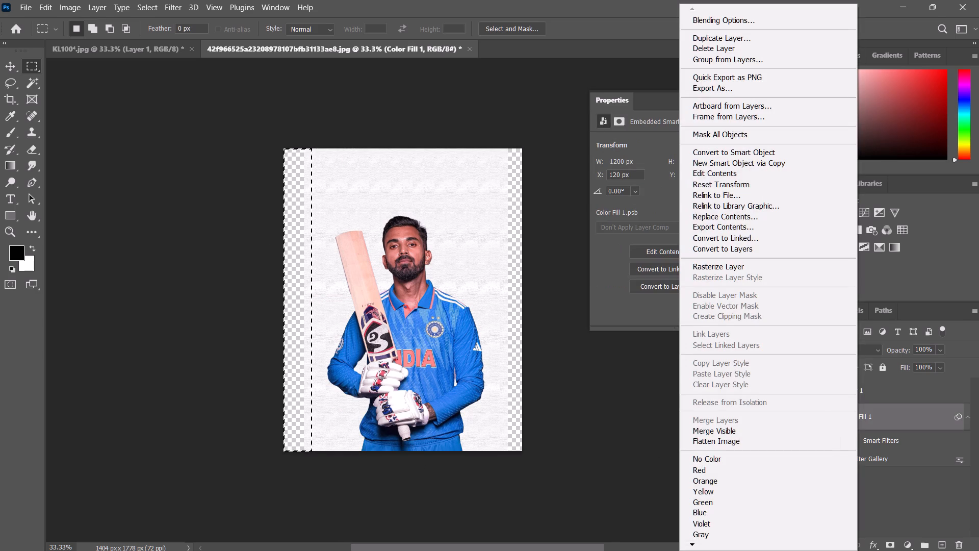
left_click(718, 269)
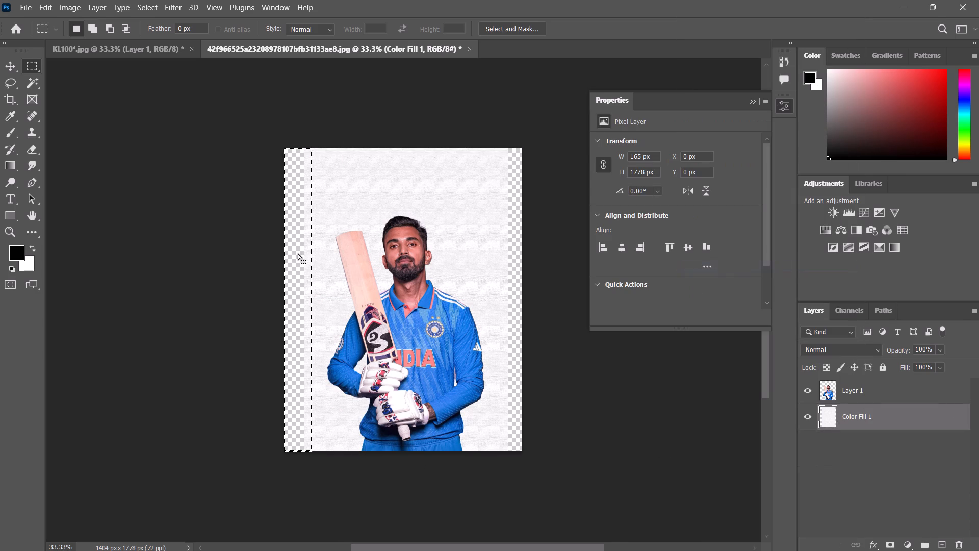
right_click(295, 251)
left_click(337, 398)
left_click(333, 401)
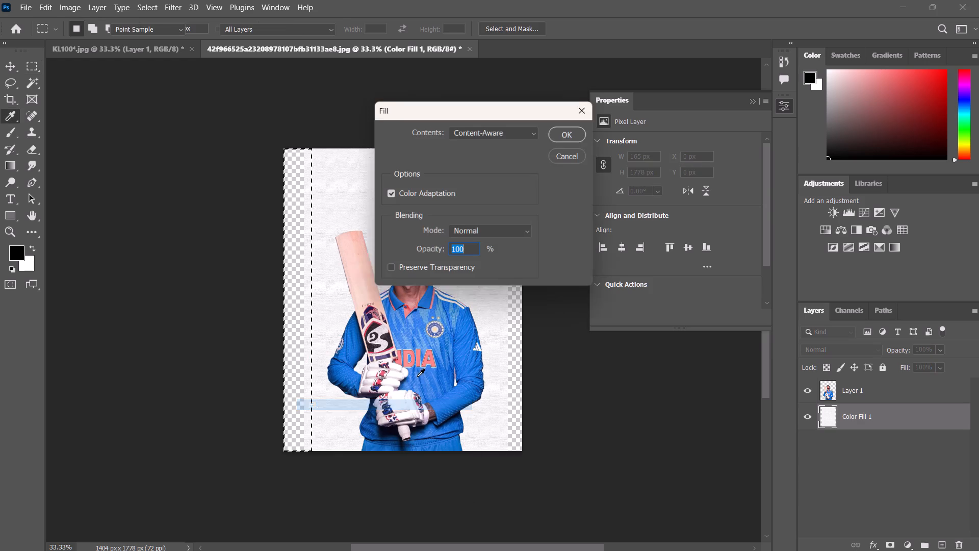
left_click(574, 131)
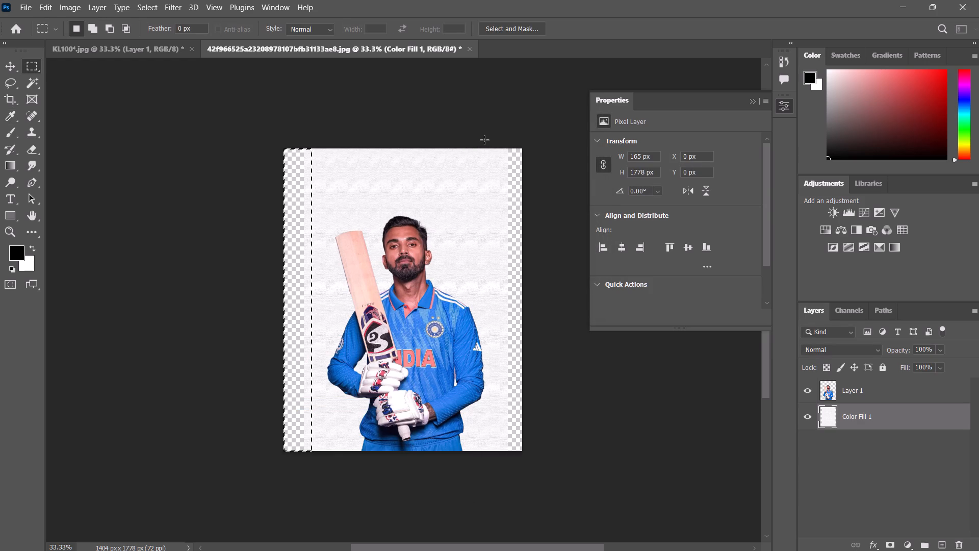
Fill a strip about 154 px wide along the canvas's right edge of Color Fill 1 with Content-Aware, and deselect.
left_click_drag(496, 141, 568, 490)
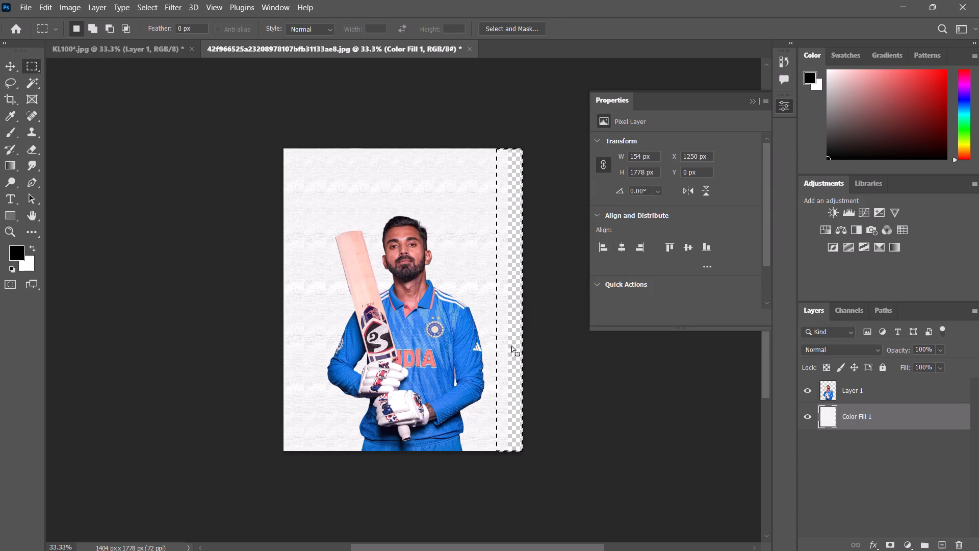
right_click(509, 339)
left_click(529, 238)
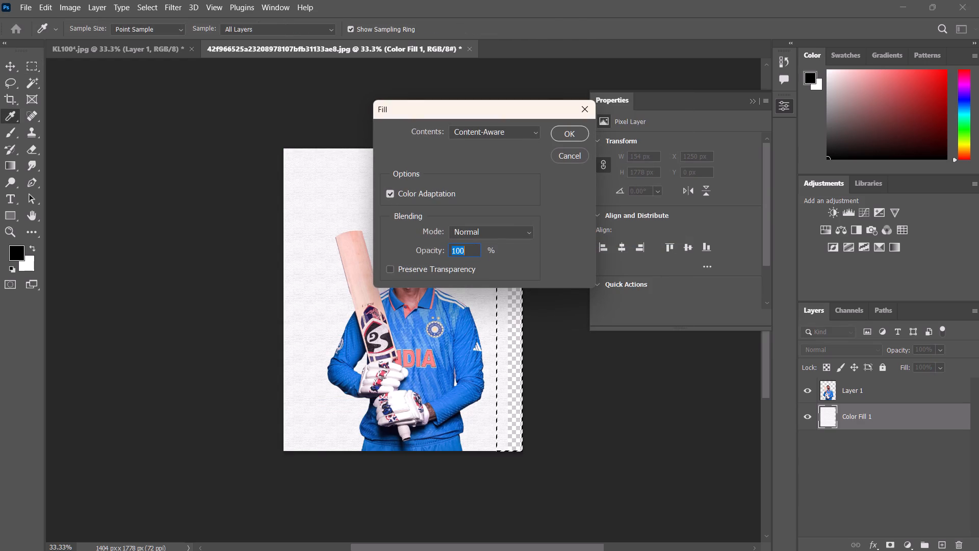
left_click(562, 134)
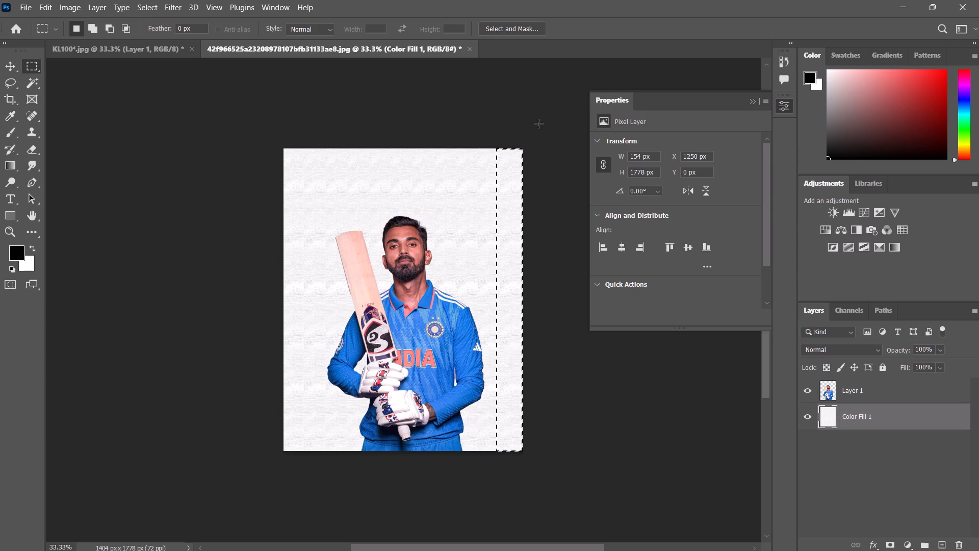
left_click(514, 109)
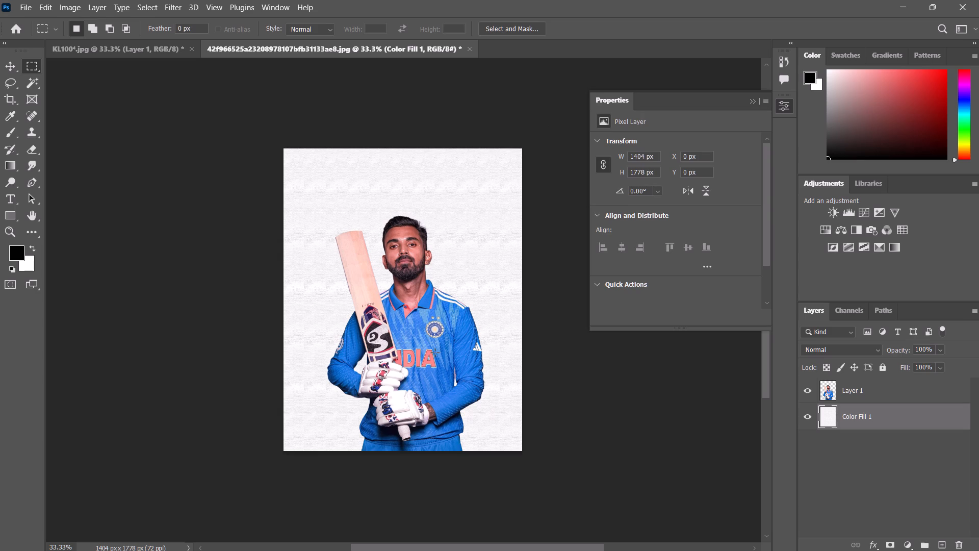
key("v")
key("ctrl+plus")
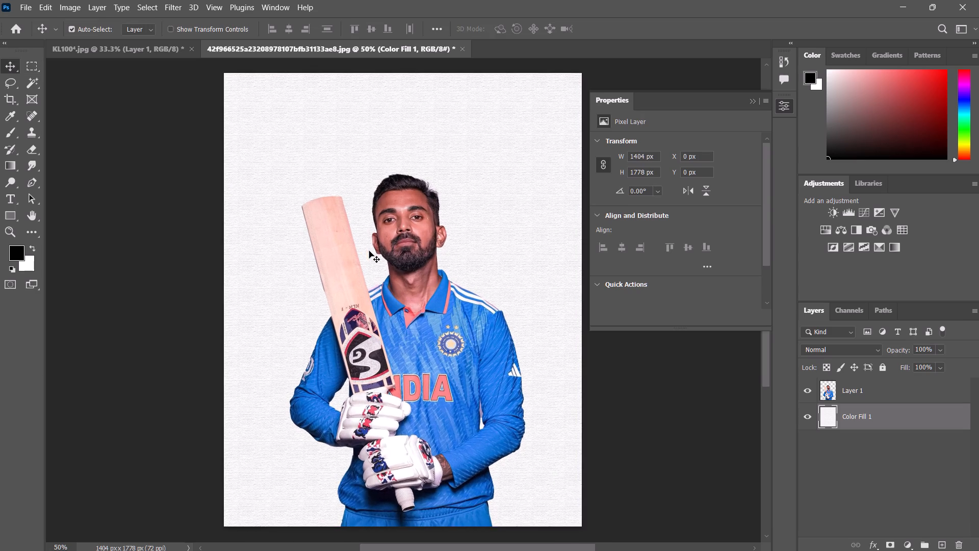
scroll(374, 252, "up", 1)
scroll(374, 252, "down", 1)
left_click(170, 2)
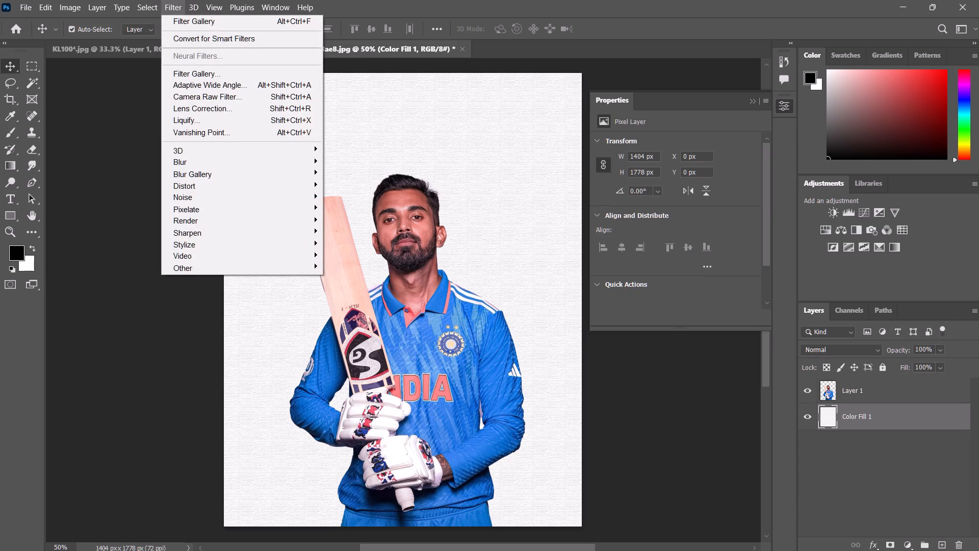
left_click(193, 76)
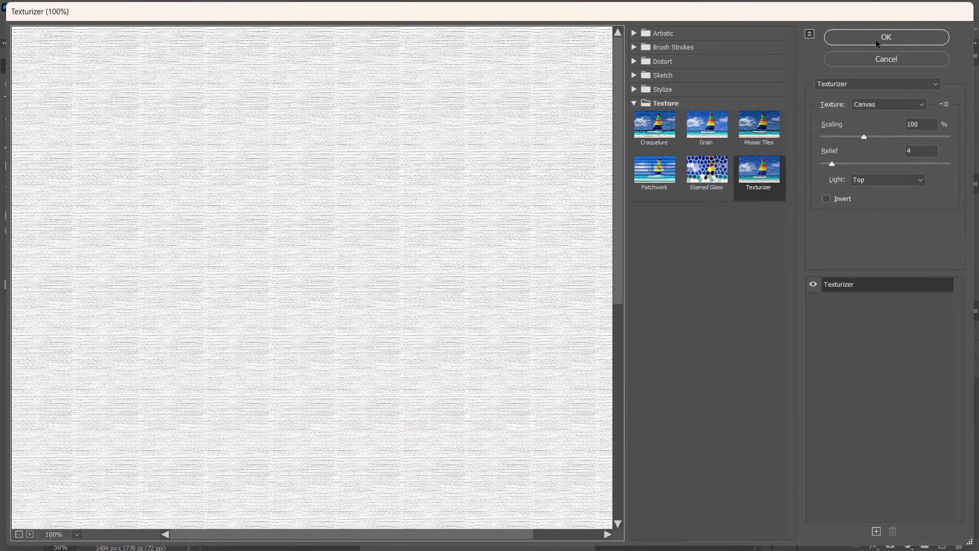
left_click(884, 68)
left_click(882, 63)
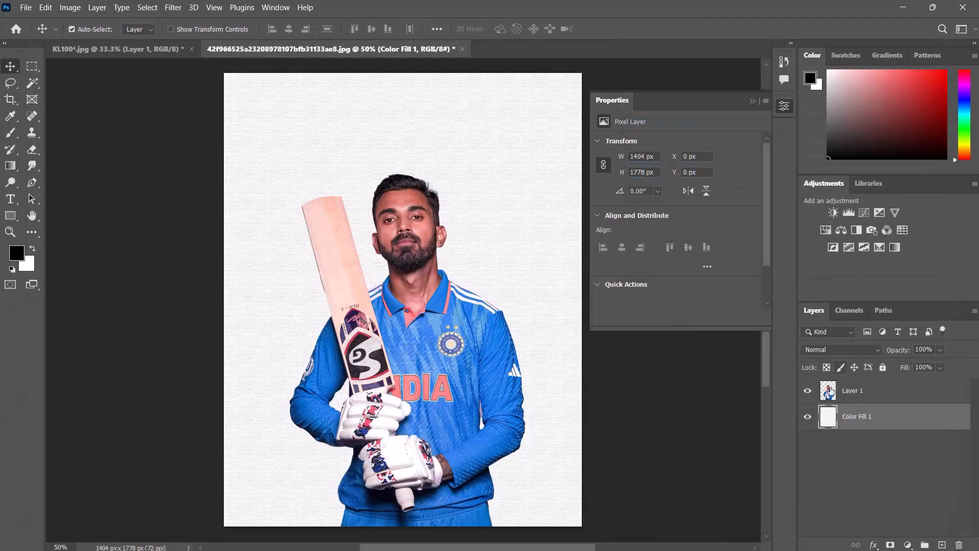
Make the batsman layer, Layer 1, active and choose the Pen tool for drawing a path.
left_click(829, 392)
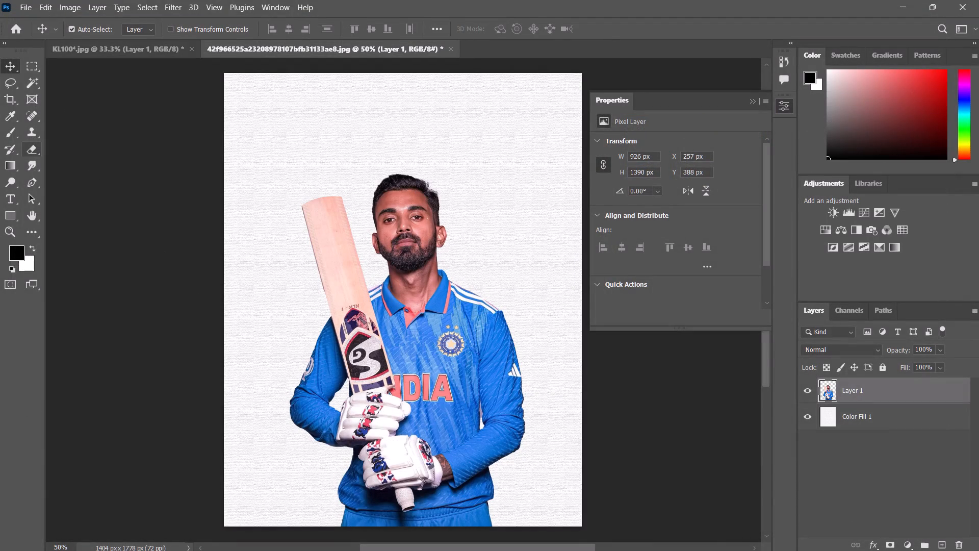
right_click(32, 180)
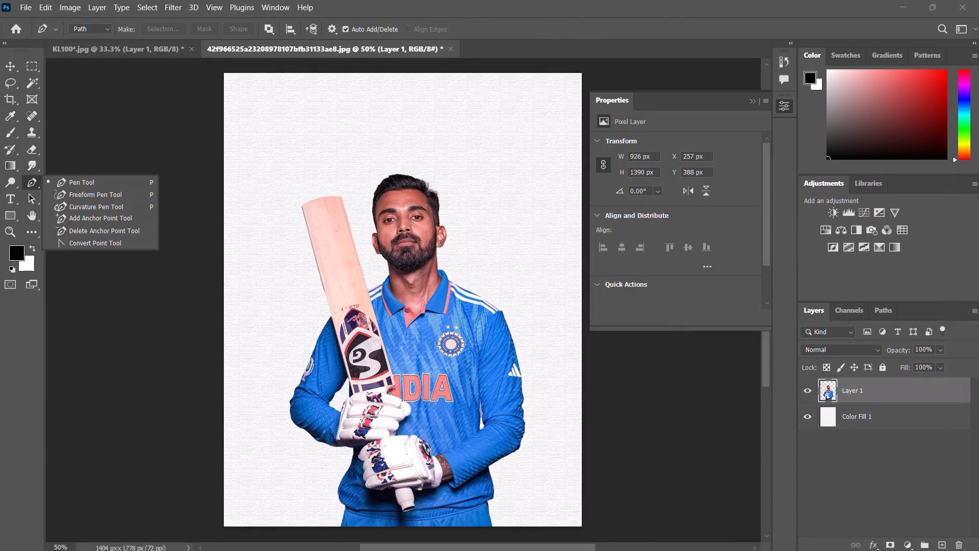
left_click(65, 187)
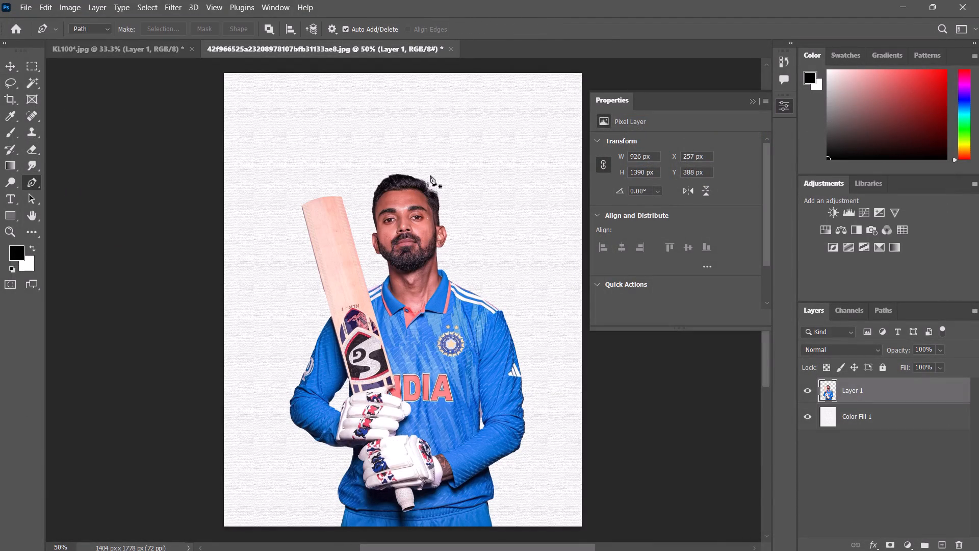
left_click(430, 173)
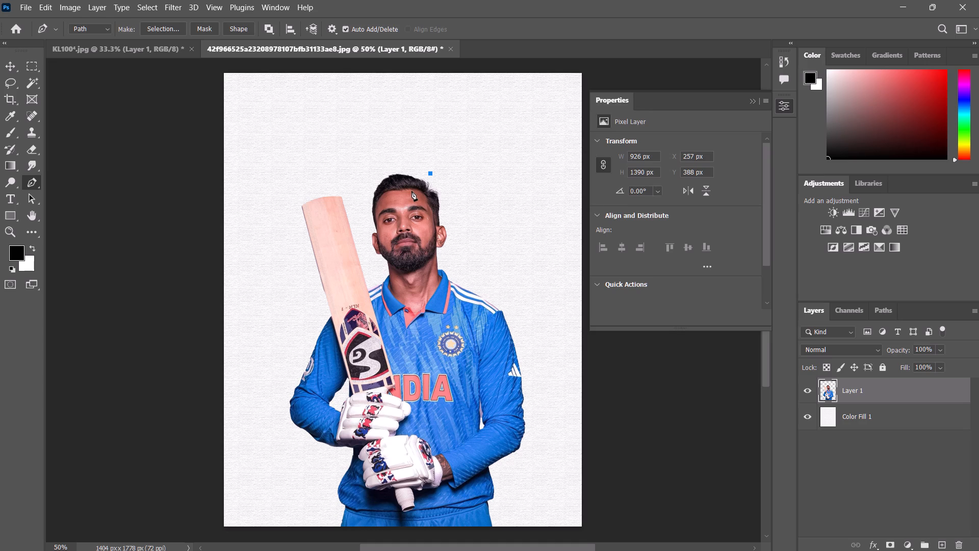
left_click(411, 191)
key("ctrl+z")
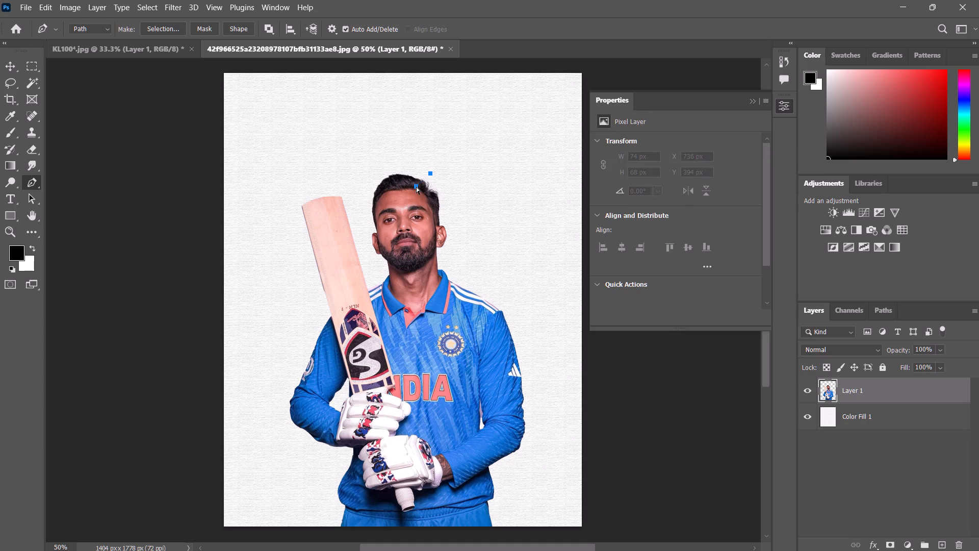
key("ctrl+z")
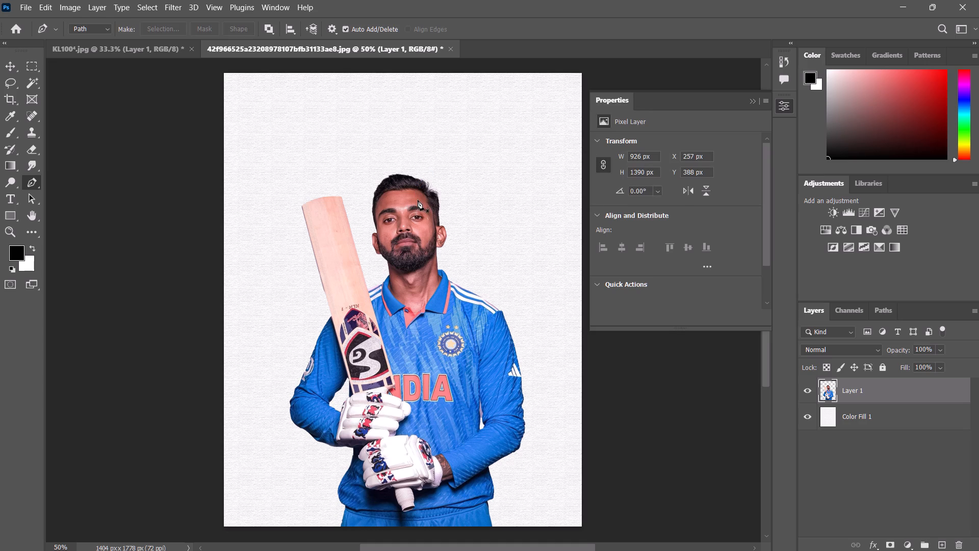
Start a small star-shaped path over the batsman's face, placing seven anchor points from the forehead down to the nose and eye.
left_click(418, 200)
left_click(402, 190)
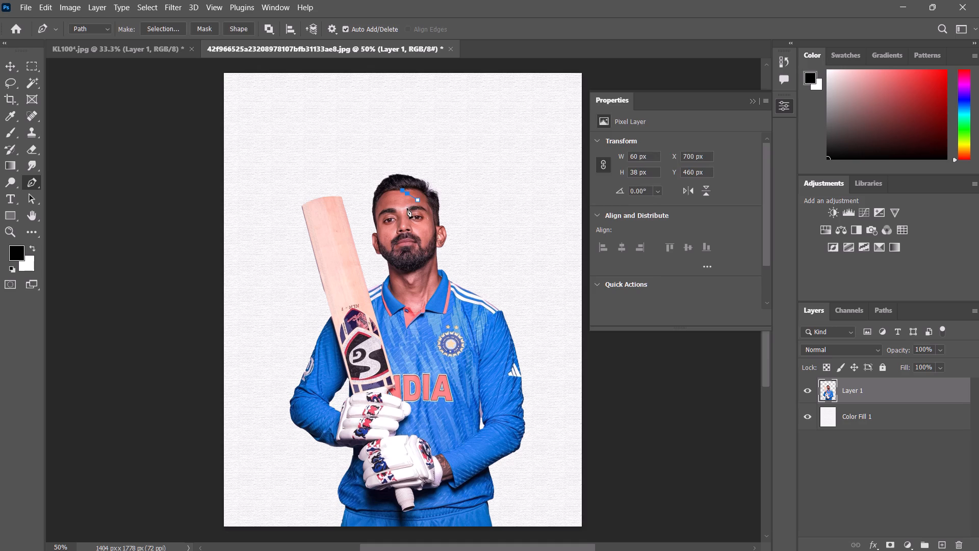
left_click(407, 208)
left_click(401, 220)
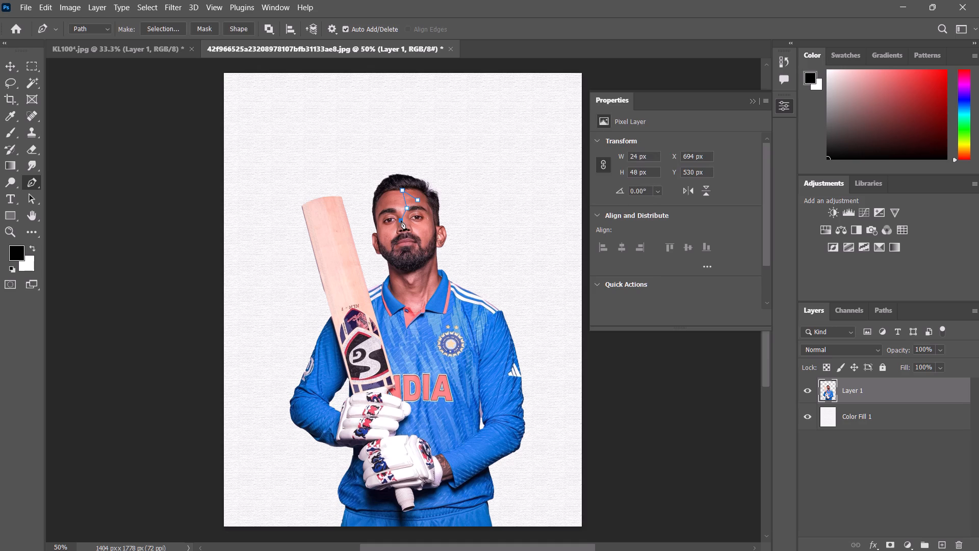
left_click(407, 217)
left_click(413, 229)
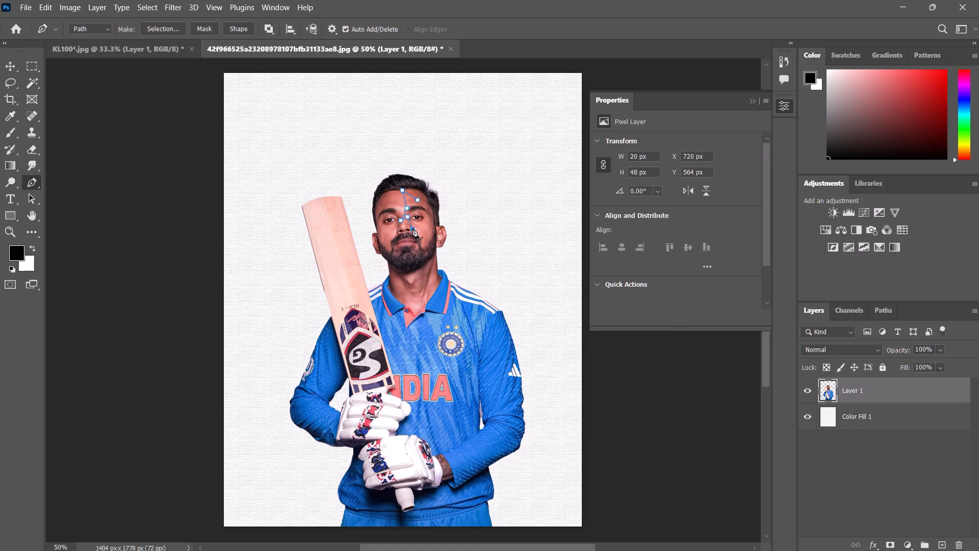
left_click(416, 220)
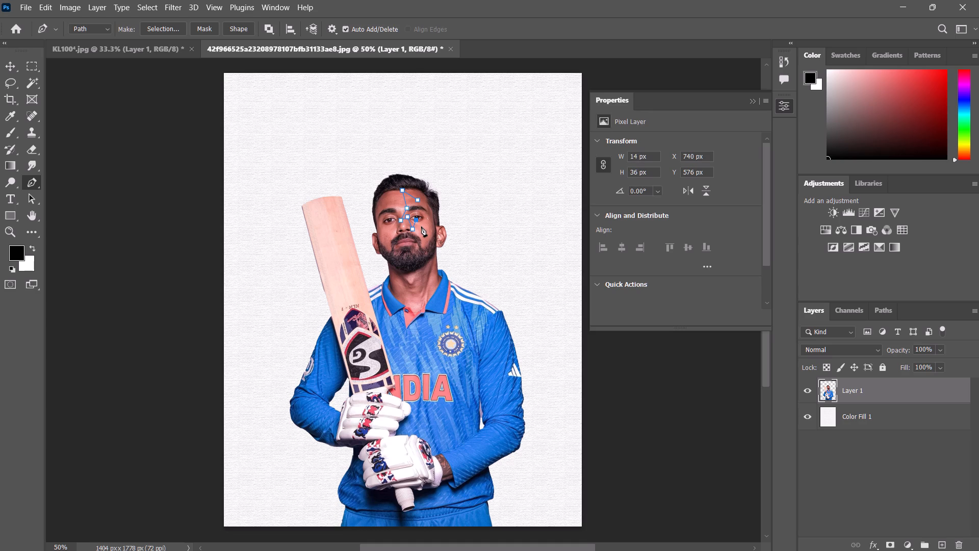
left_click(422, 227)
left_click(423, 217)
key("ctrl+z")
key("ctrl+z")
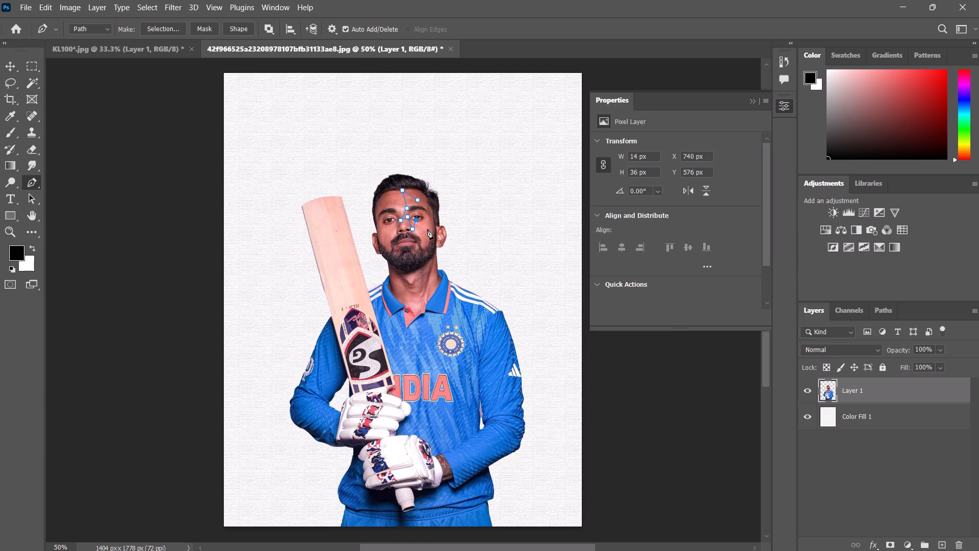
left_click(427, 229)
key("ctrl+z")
Continue the star path past the ear and temple to a spike above the hair, closing it at about 154 × 232 px.
left_click(436, 234)
left_click(426, 218)
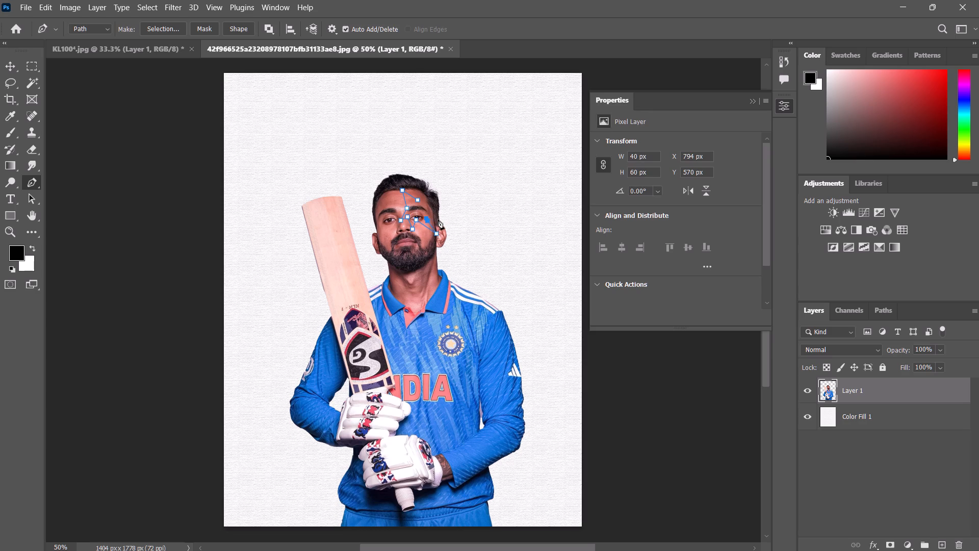
left_click(440, 219)
left_click(431, 210)
left_click(439, 174)
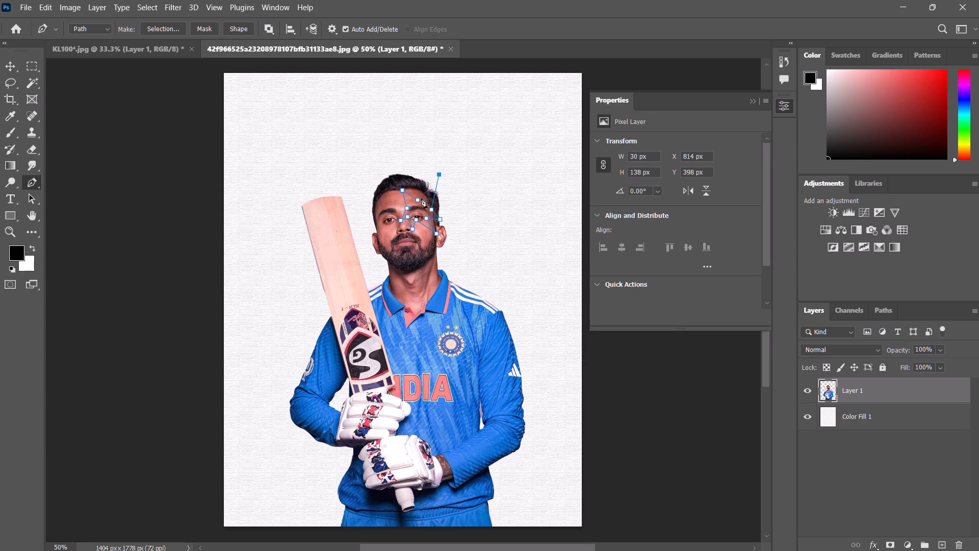
left_click(419, 201)
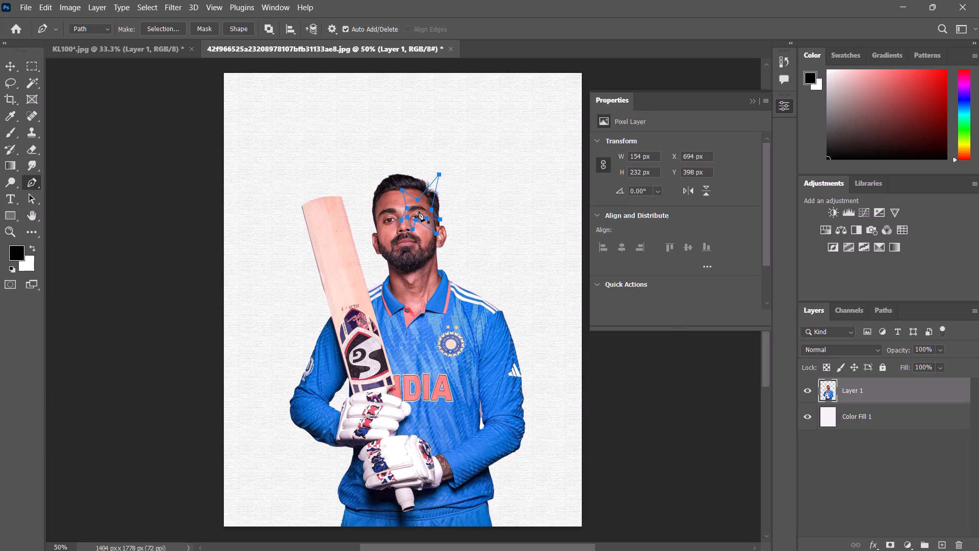
Fill the star path with yellow f0df23 at 100% opacity on a new layer above the batsman, and dismiss the path.
right_click(419, 211)
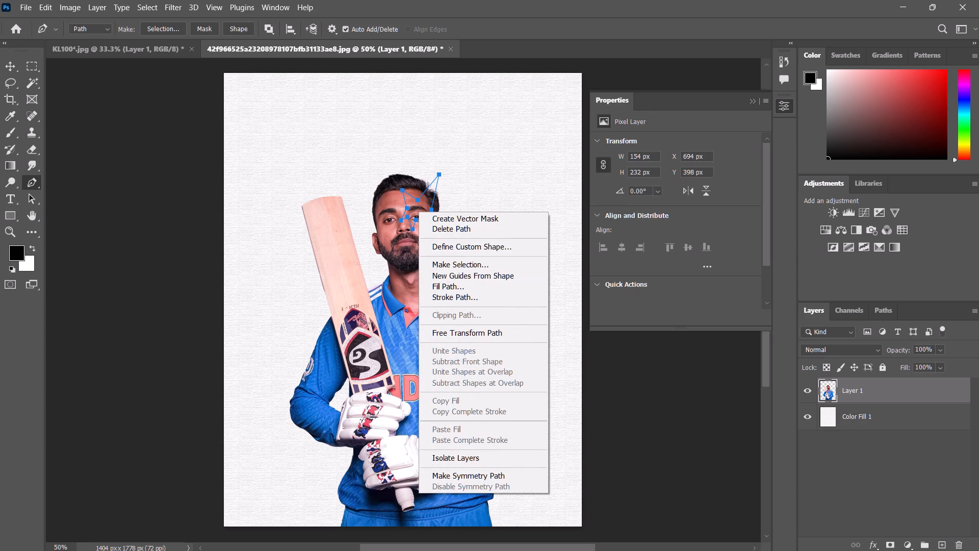
left_click(944, 548)
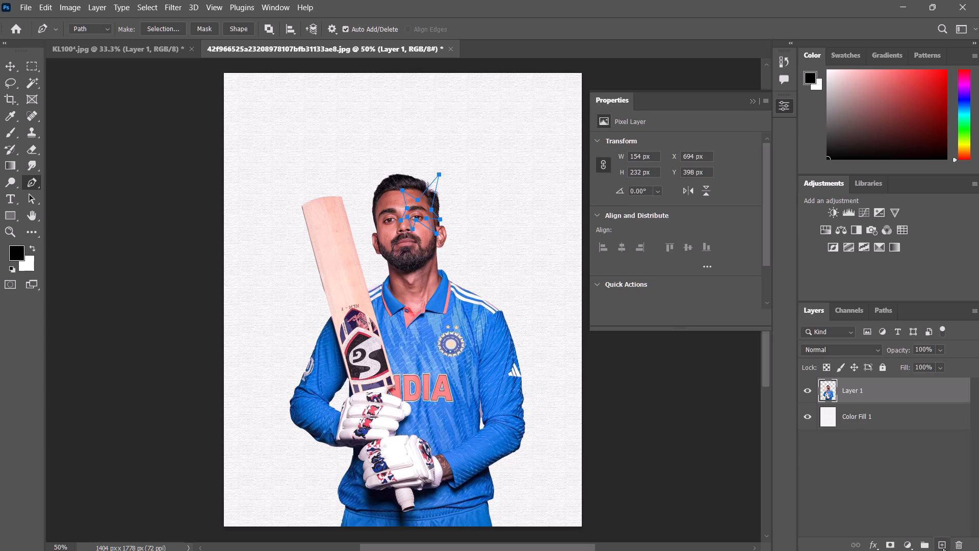
left_click(943, 548)
right_click(419, 213)
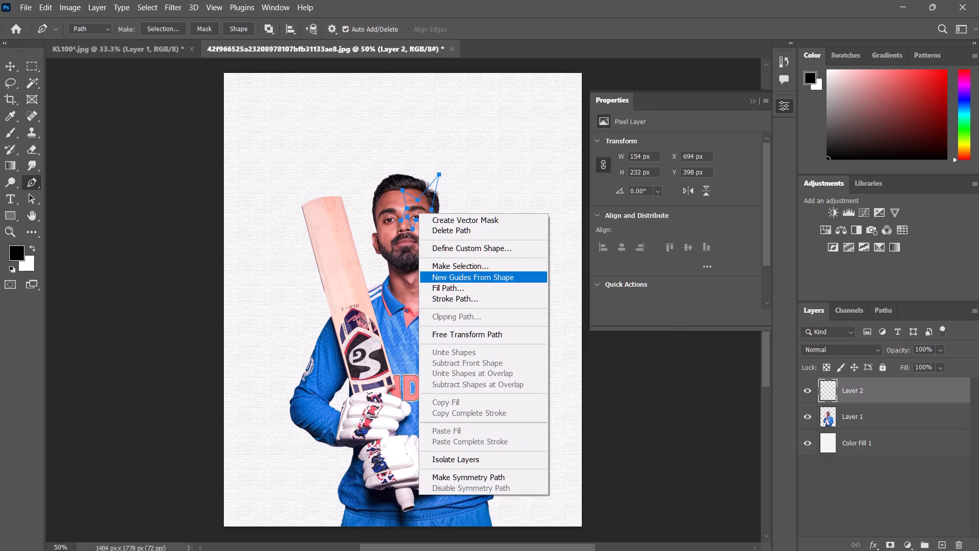
left_click(449, 286)
left_click(519, 124)
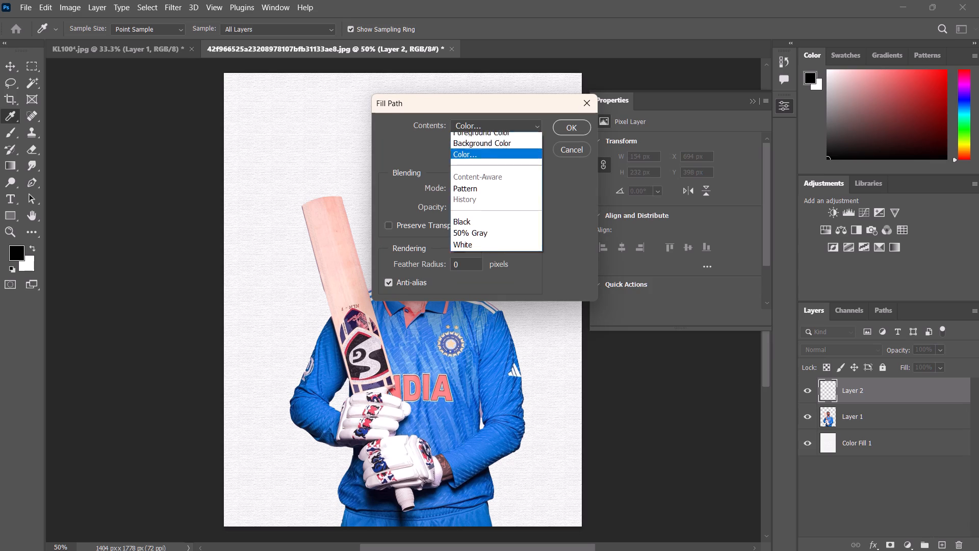
left_click(479, 164)
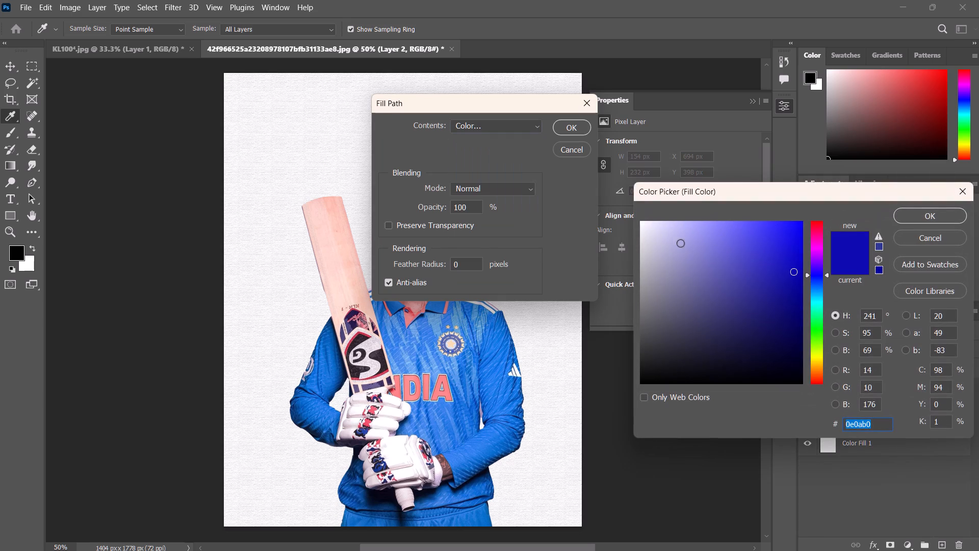
left_click_drag(813, 303, 821, 352)
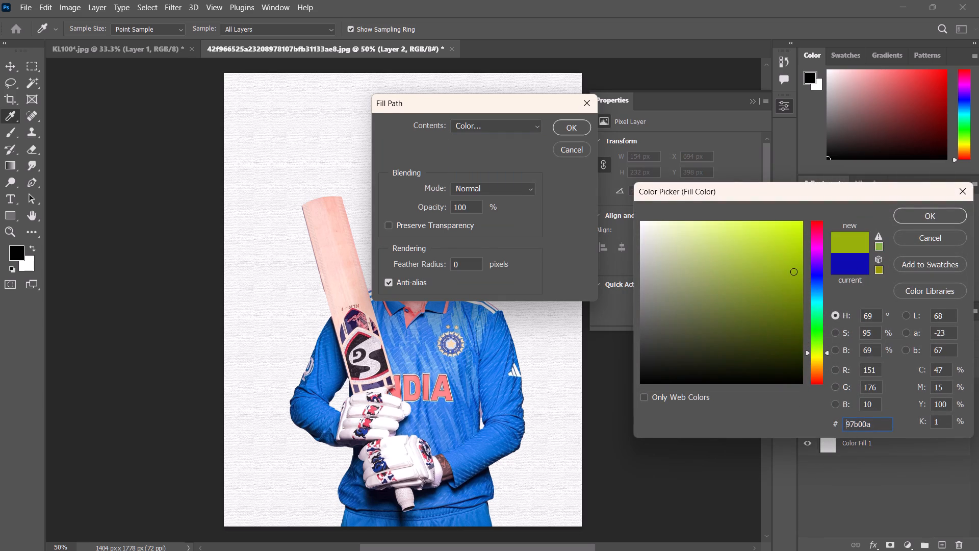
left_click_drag(821, 352, 823, 359)
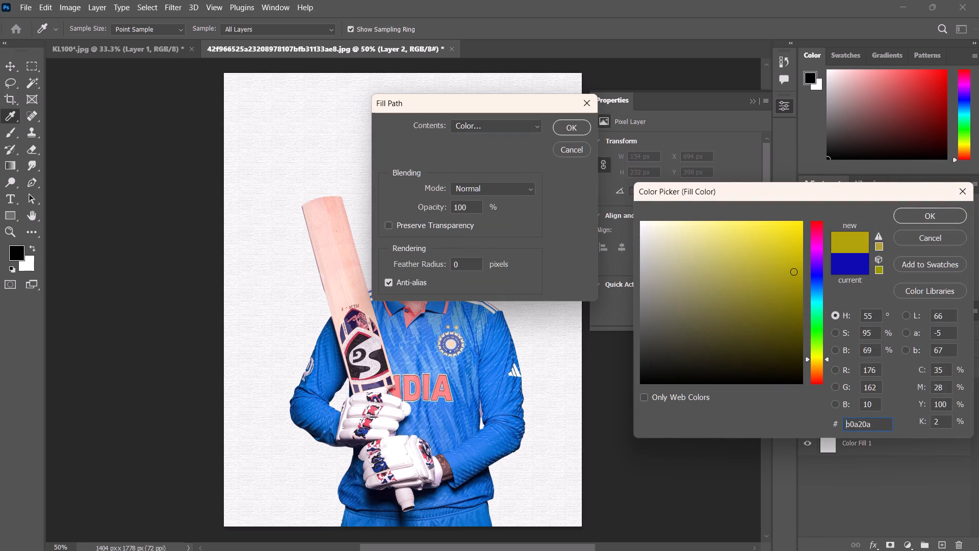
left_click_drag(795, 261, 780, 231)
left_click(906, 217)
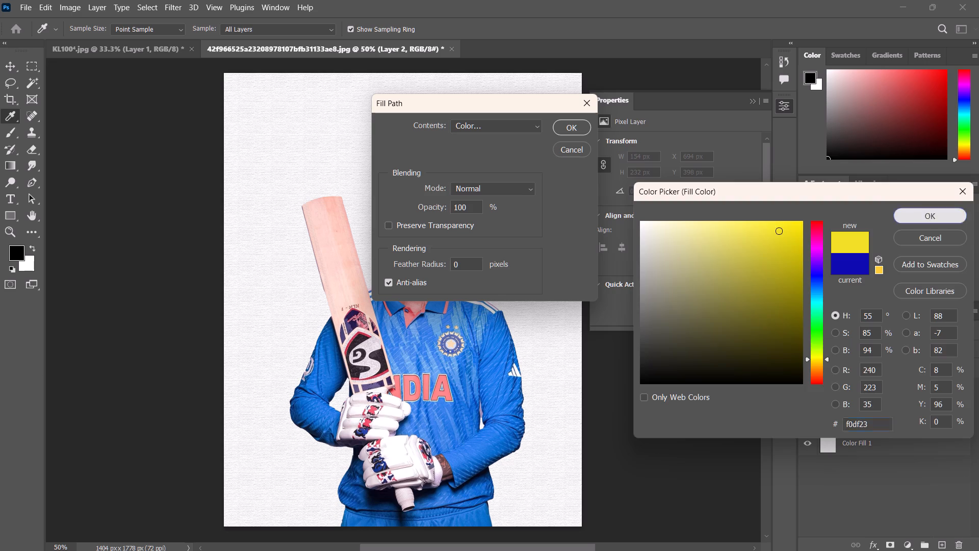
left_click(578, 126)
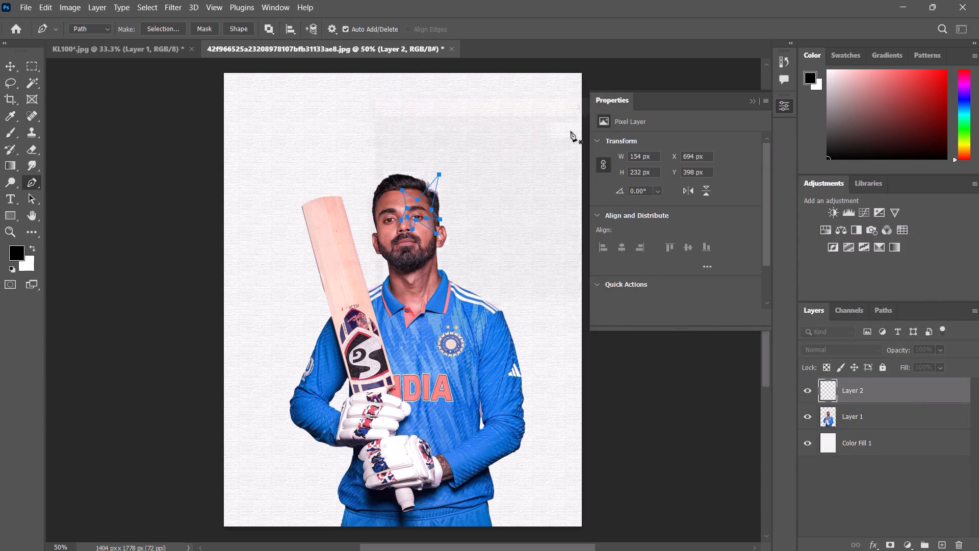
left_click(468, 131)
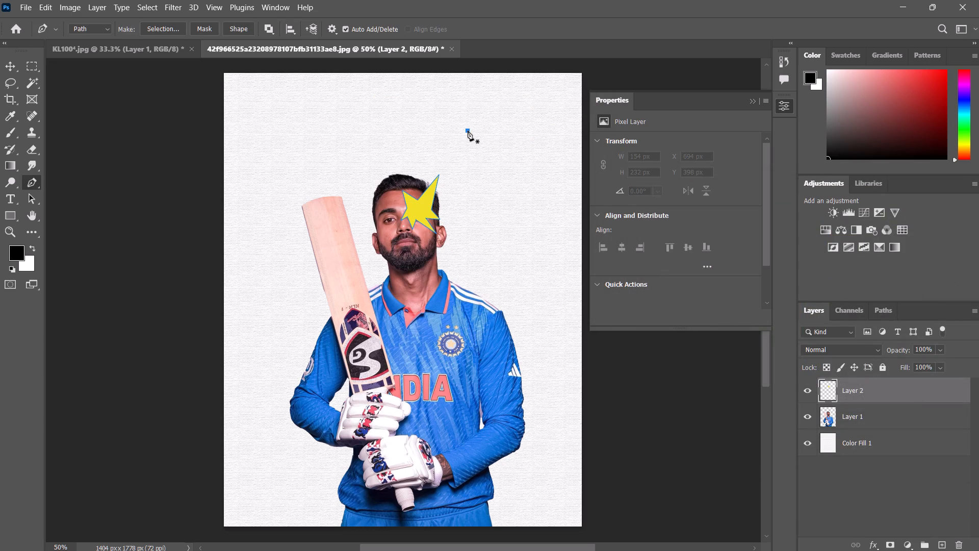
key("Return")
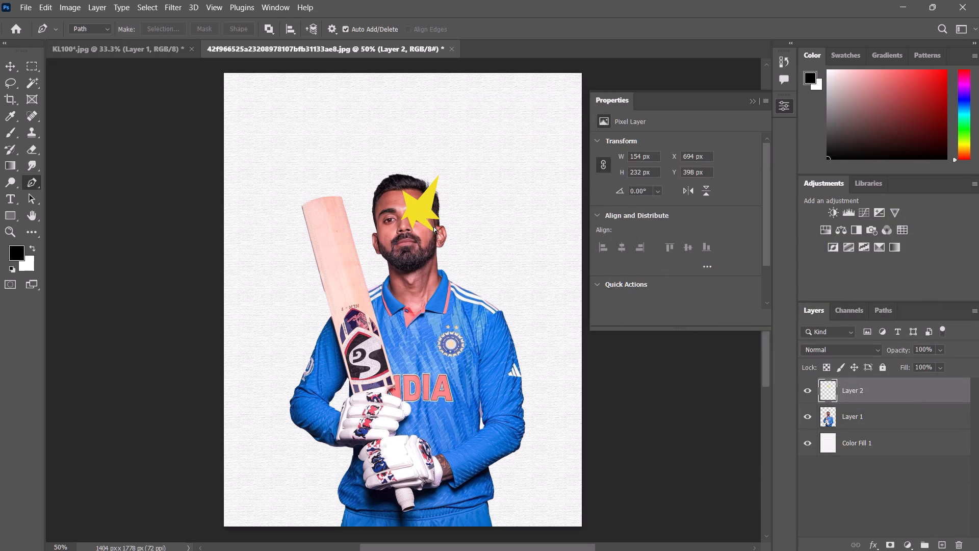
Undo the yellow fill of the star on Layer 2, bringing back the star path over the batsman's face.
key("ctrl+z")
key("ctrl+z")
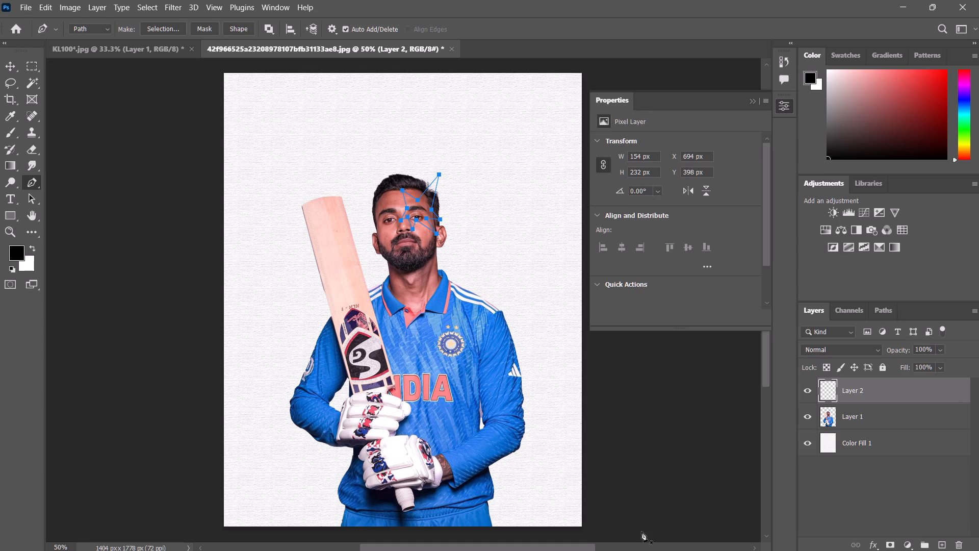
Switch to the Brave browser and search Google in a new tab for "stars foe graphic designm".
left_click(905, 0)
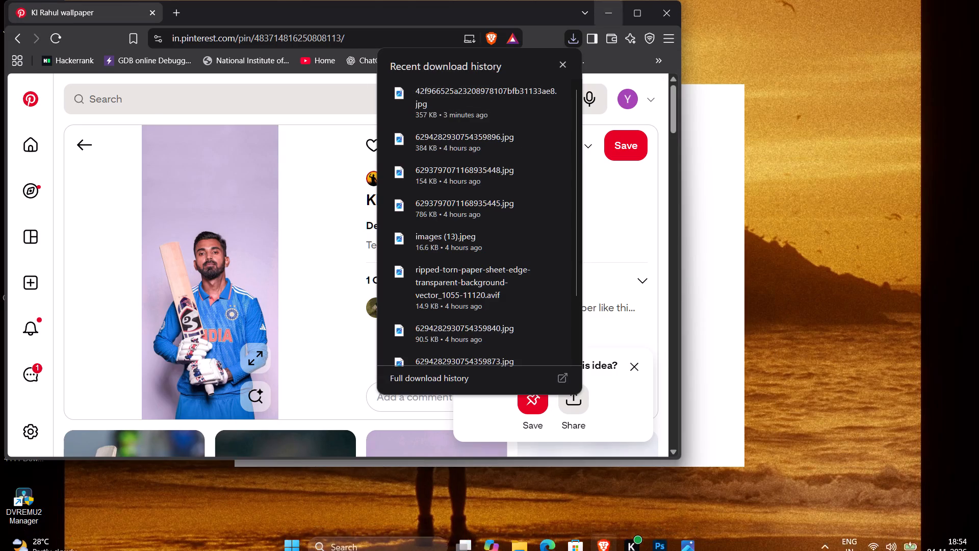
left_click(630, 15)
left_click(172, 10)
left_click(207, 41)
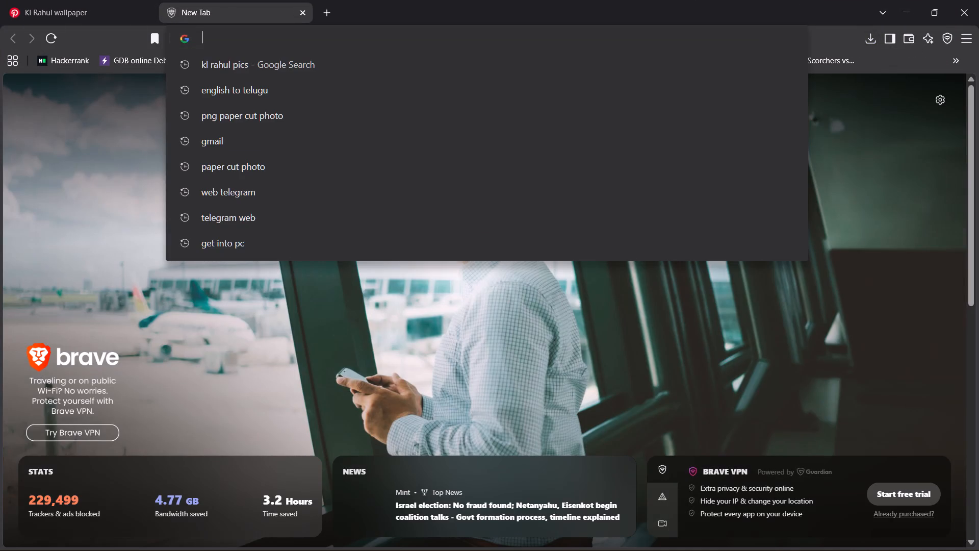
type("stars")
key("space")
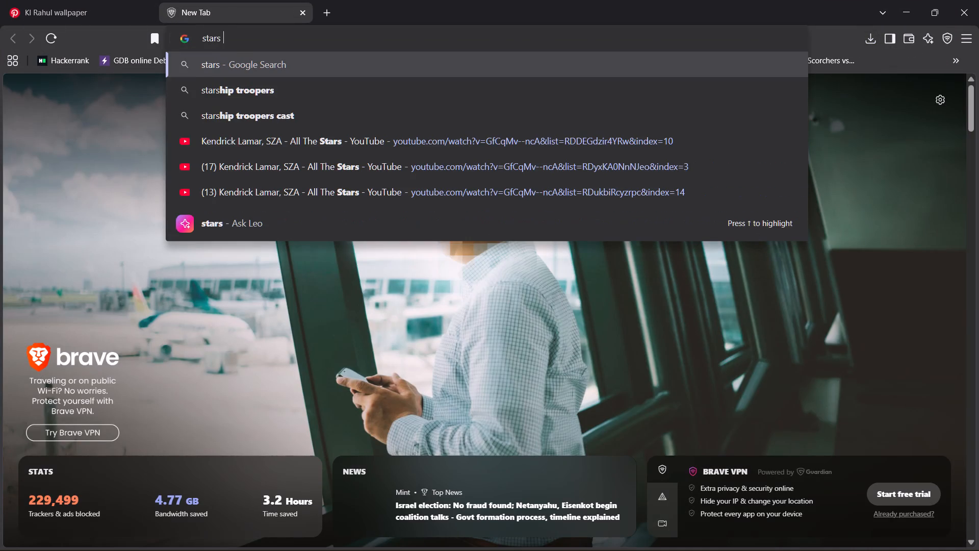
type("fope")
key("space")
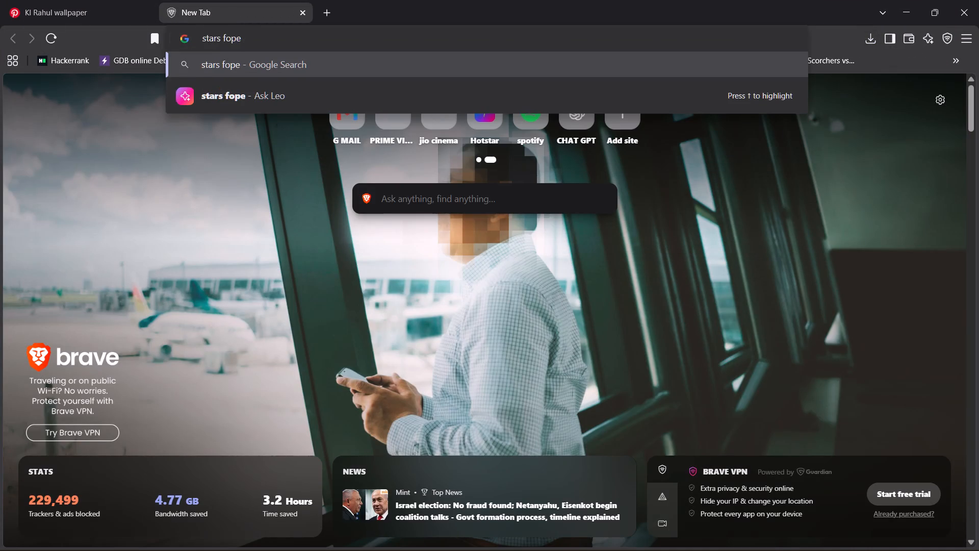
key("BackSpace")
key("BackSpace")
key("BackSpace")
type("e graphic designm")
key("Return")
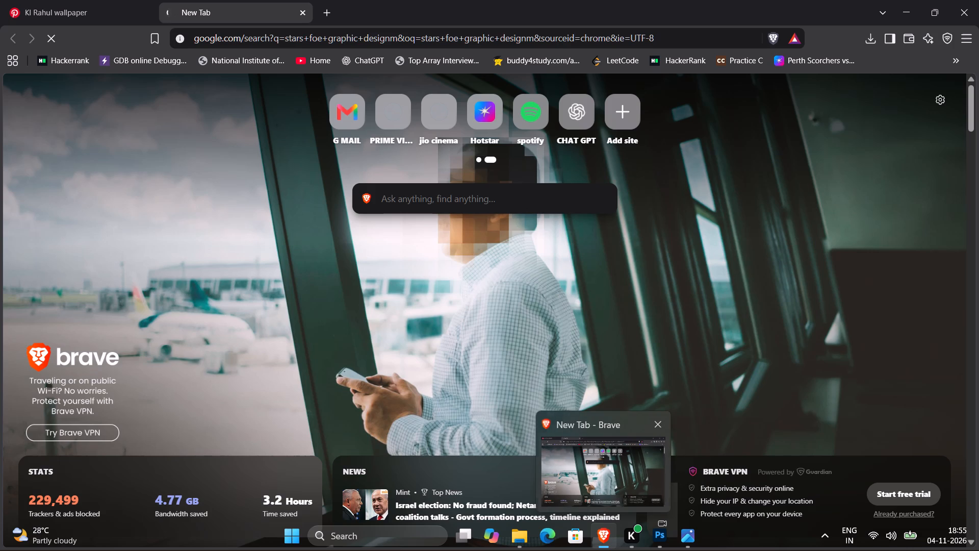
Return to Photoshop and undo the empty Layer 2 and every anchor point of the star path over the face.
left_click(666, 545)
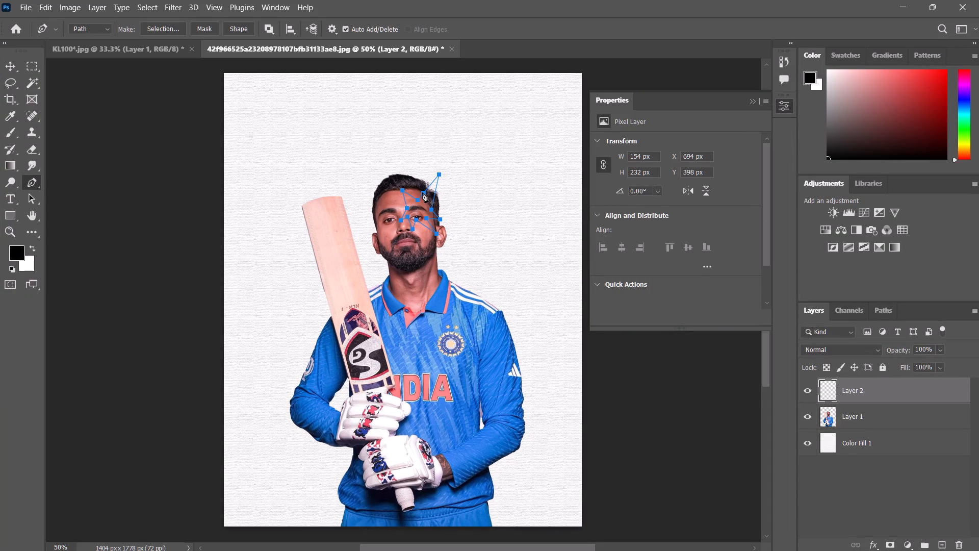
key("ctrl+z")
key("ctrl+z")
key("ctrl+z")
key("ctrl+z")
key("ctrl+z")
key("ctrl+z")
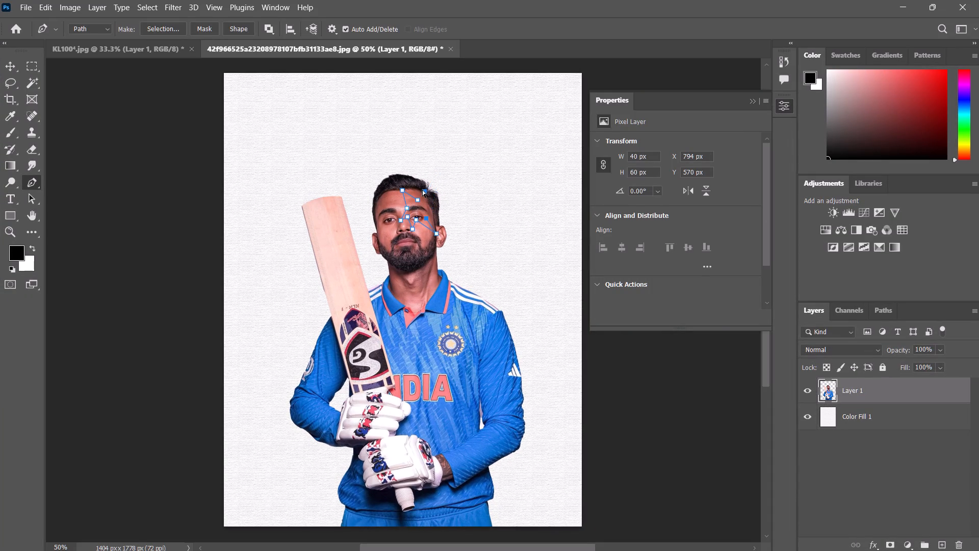
key("ctrl+z")
key("ctrl+z")
key("ctrl+z")
key("ctrl+z")
key("ctrl+z")
key("ctrl+z")
key("ctrl+z")
key("ctrl+z")
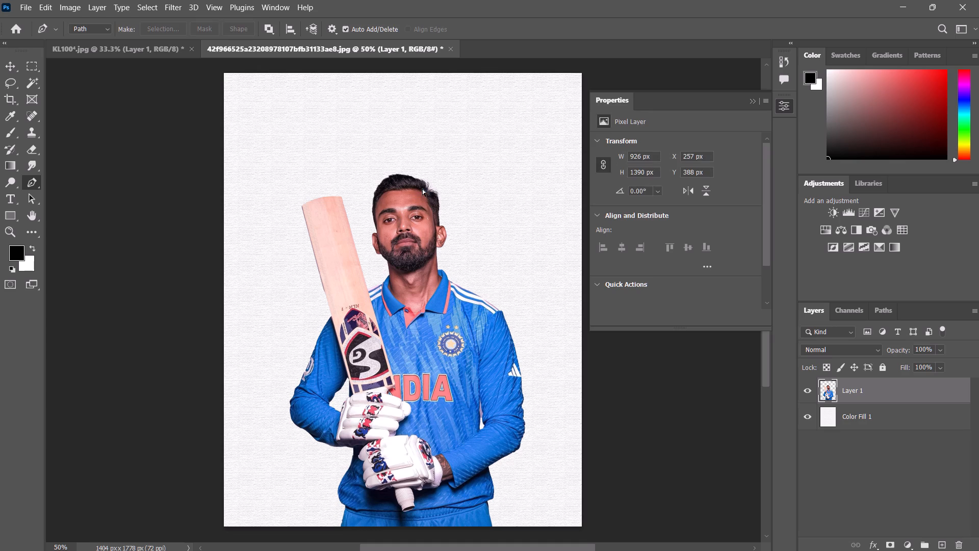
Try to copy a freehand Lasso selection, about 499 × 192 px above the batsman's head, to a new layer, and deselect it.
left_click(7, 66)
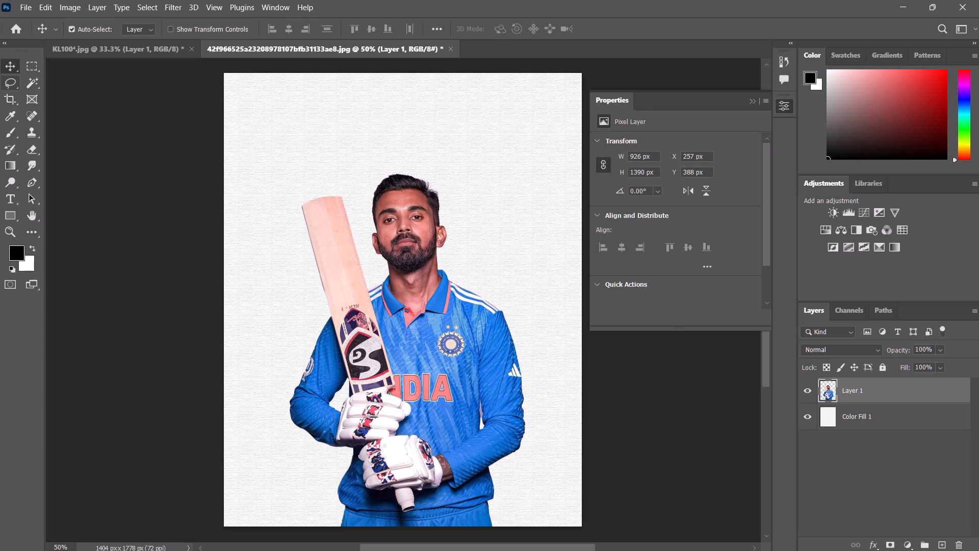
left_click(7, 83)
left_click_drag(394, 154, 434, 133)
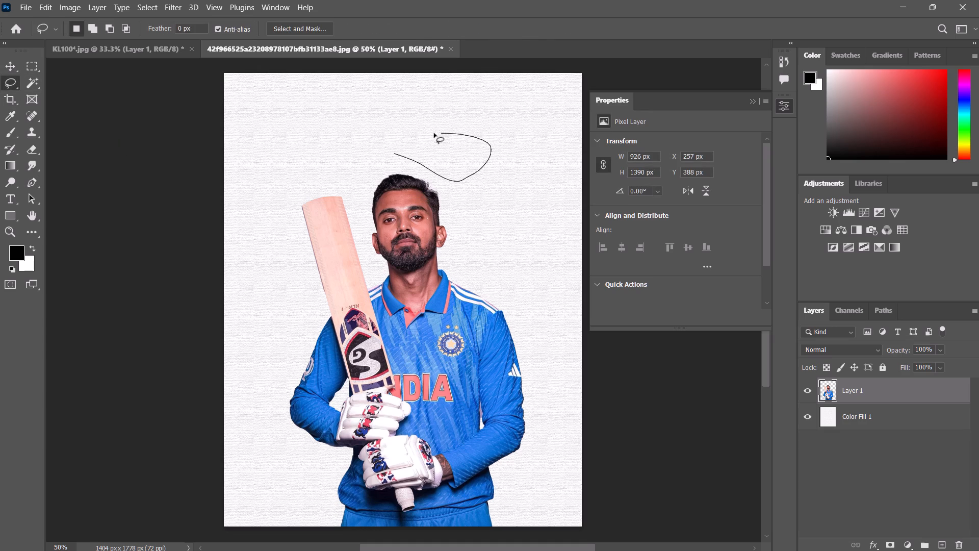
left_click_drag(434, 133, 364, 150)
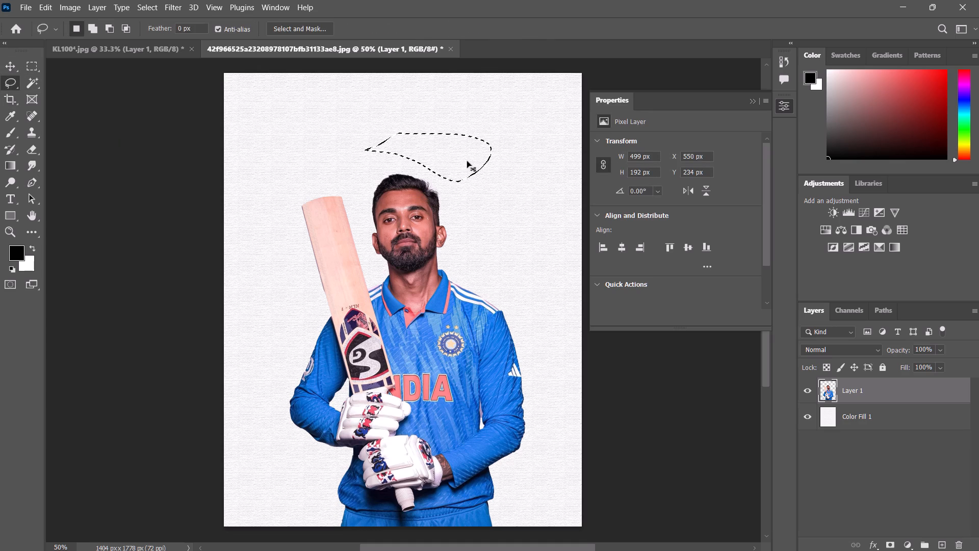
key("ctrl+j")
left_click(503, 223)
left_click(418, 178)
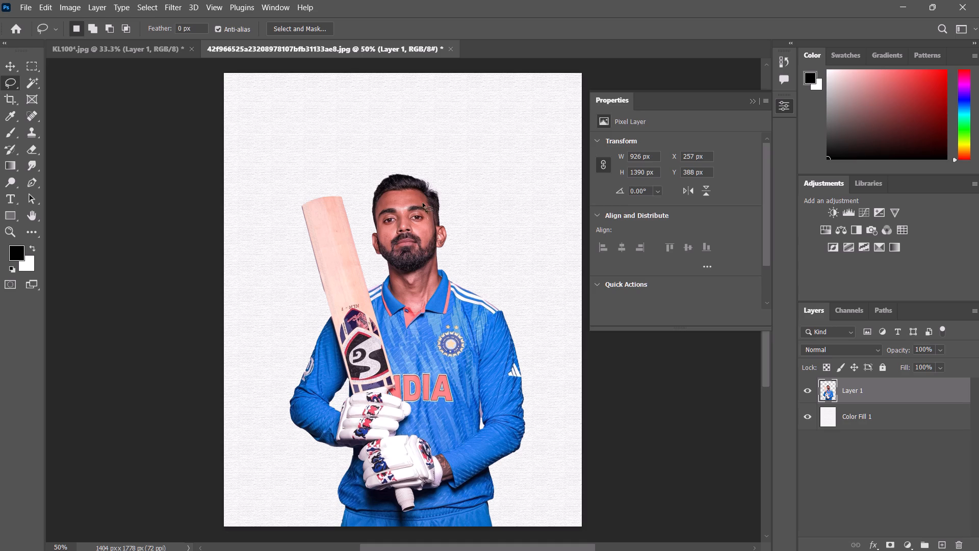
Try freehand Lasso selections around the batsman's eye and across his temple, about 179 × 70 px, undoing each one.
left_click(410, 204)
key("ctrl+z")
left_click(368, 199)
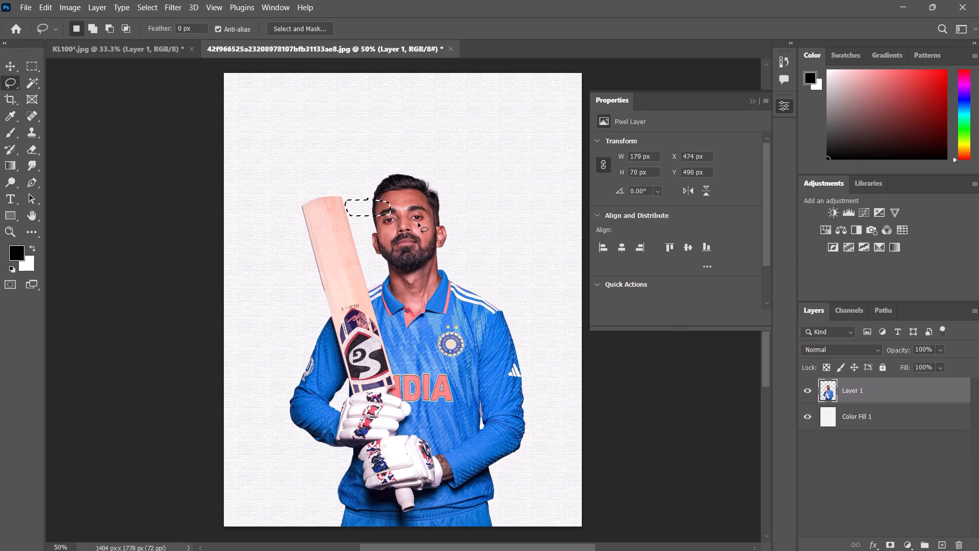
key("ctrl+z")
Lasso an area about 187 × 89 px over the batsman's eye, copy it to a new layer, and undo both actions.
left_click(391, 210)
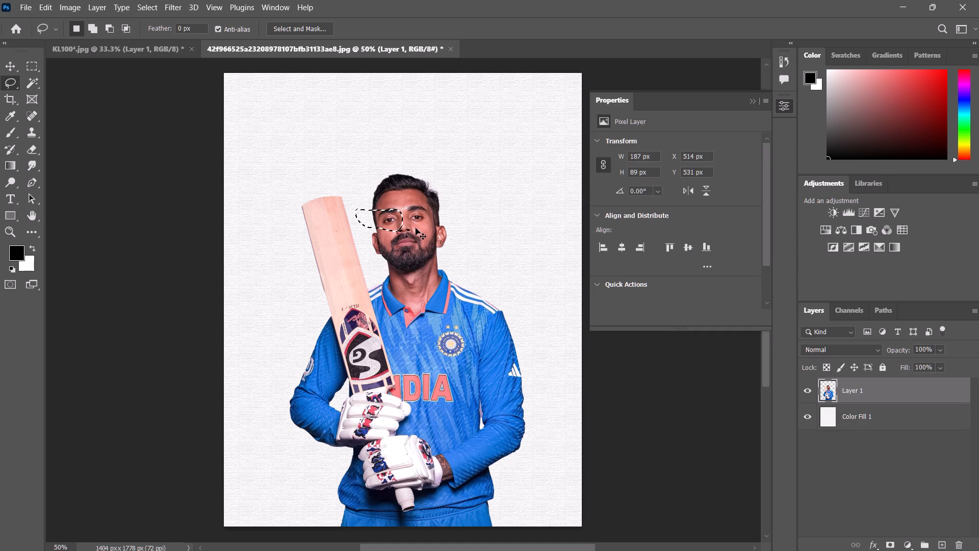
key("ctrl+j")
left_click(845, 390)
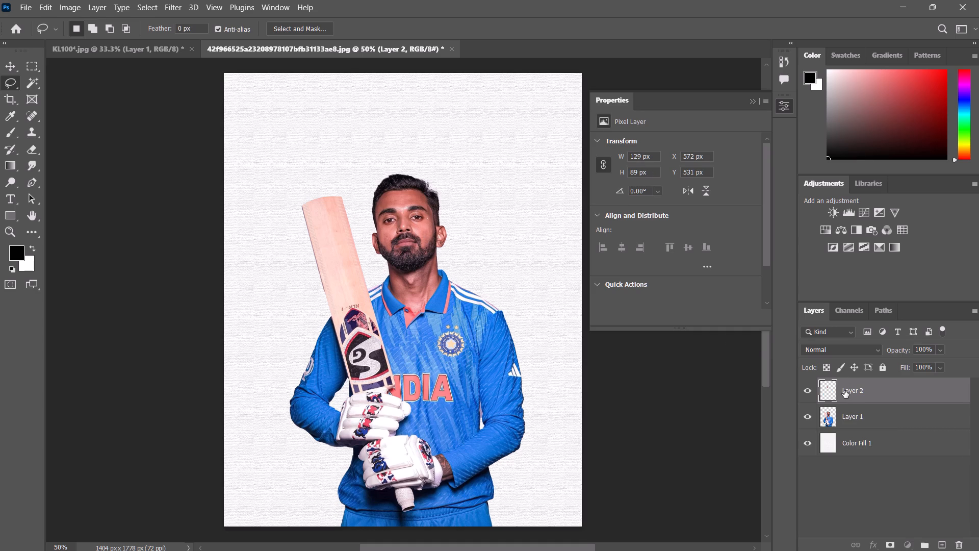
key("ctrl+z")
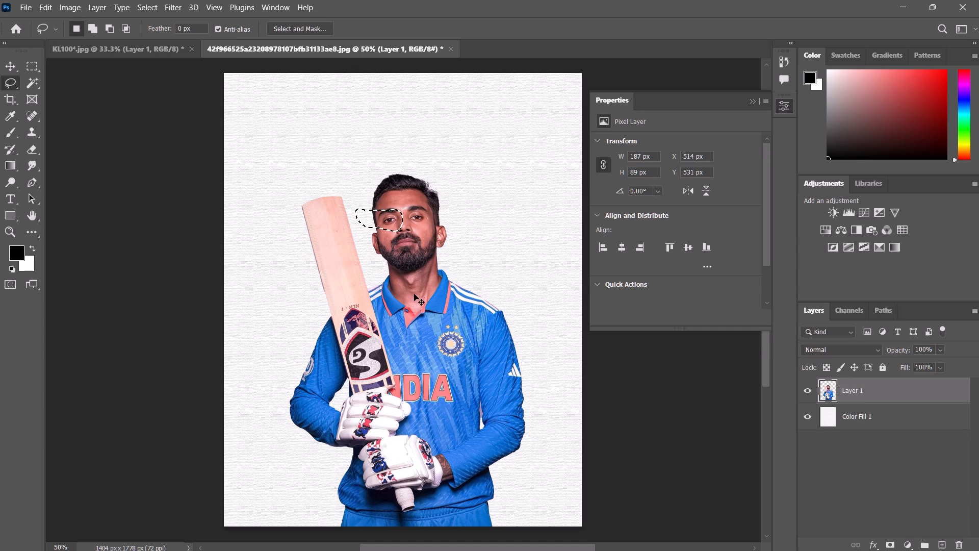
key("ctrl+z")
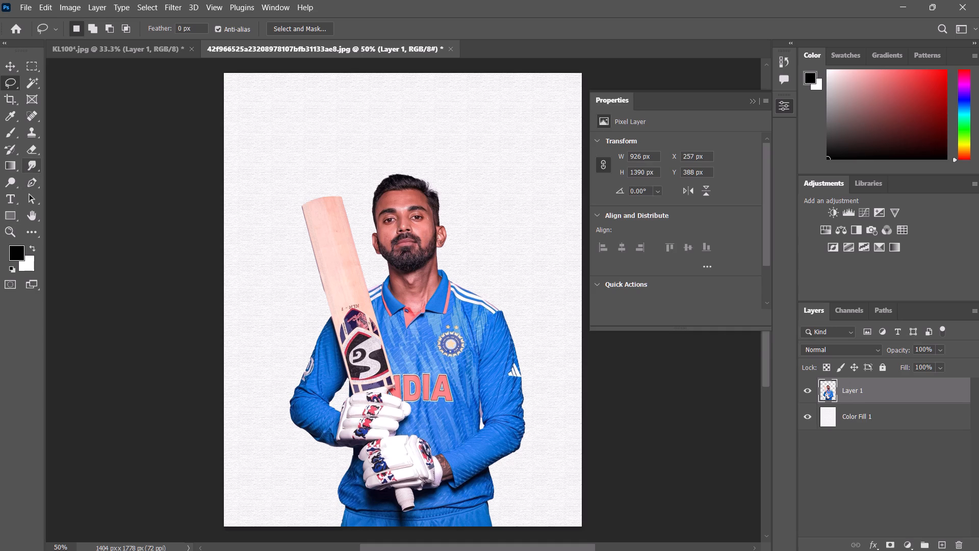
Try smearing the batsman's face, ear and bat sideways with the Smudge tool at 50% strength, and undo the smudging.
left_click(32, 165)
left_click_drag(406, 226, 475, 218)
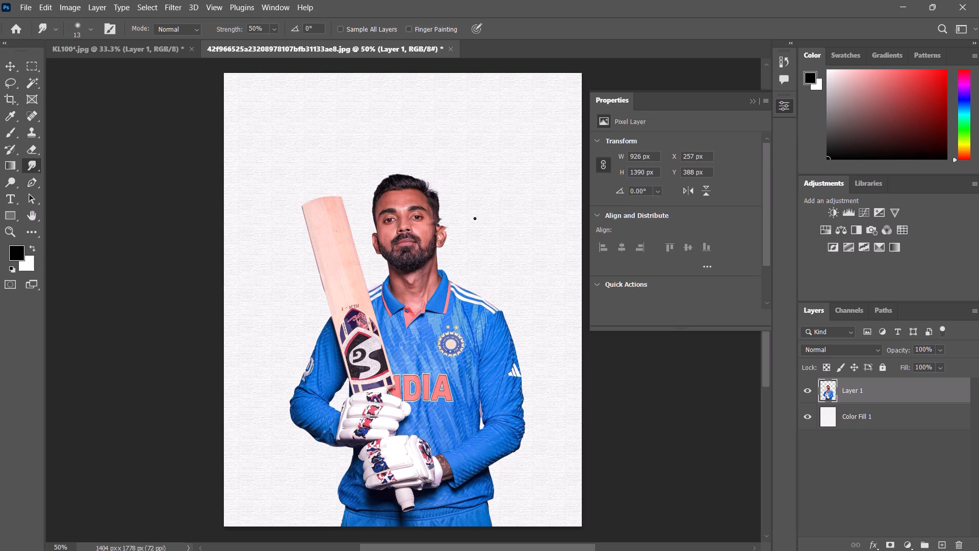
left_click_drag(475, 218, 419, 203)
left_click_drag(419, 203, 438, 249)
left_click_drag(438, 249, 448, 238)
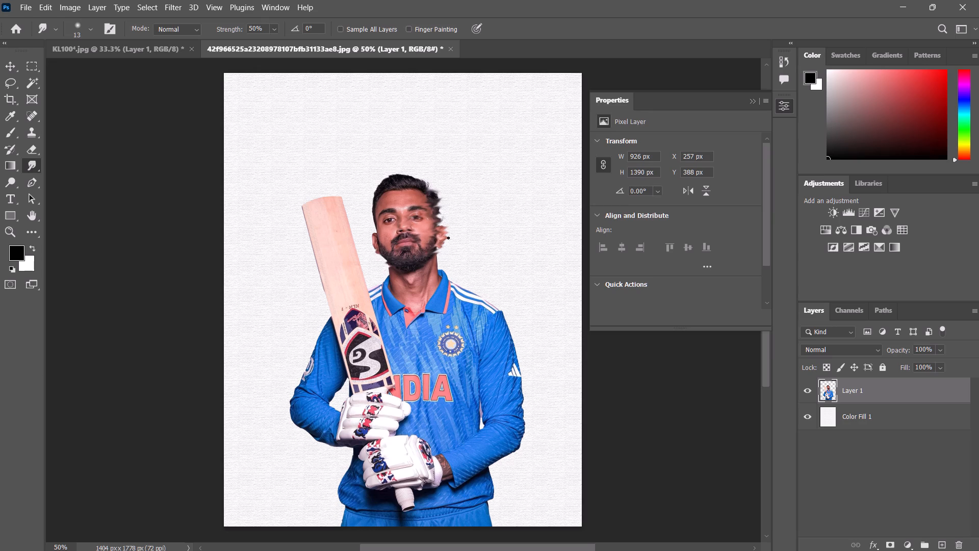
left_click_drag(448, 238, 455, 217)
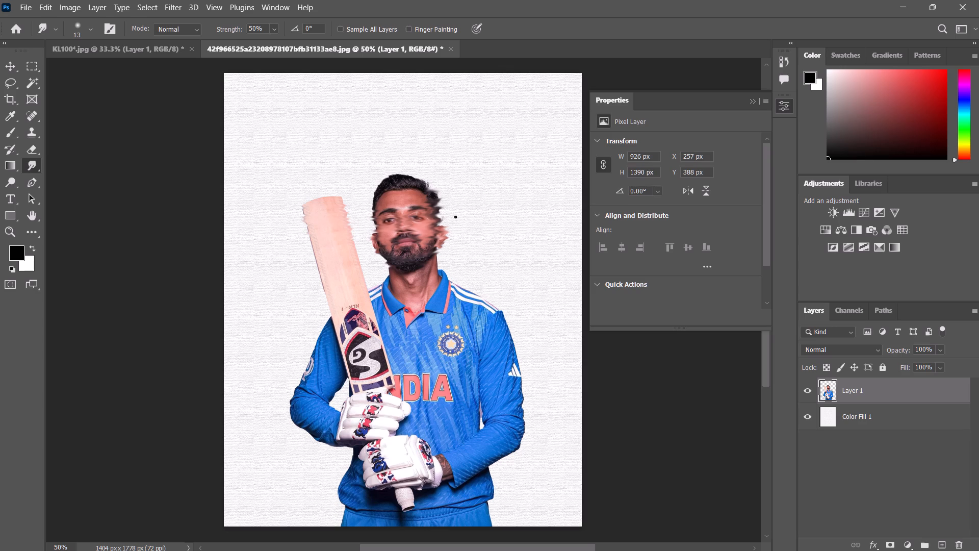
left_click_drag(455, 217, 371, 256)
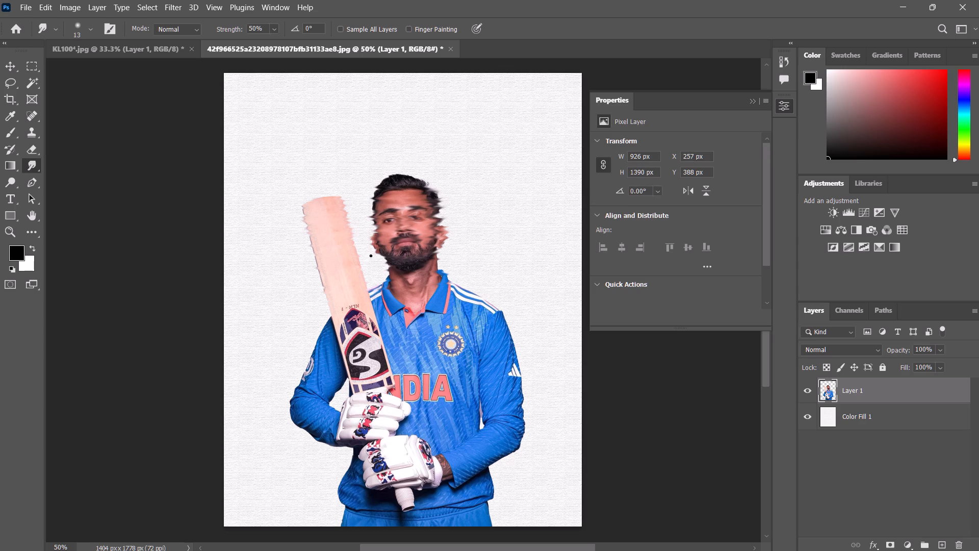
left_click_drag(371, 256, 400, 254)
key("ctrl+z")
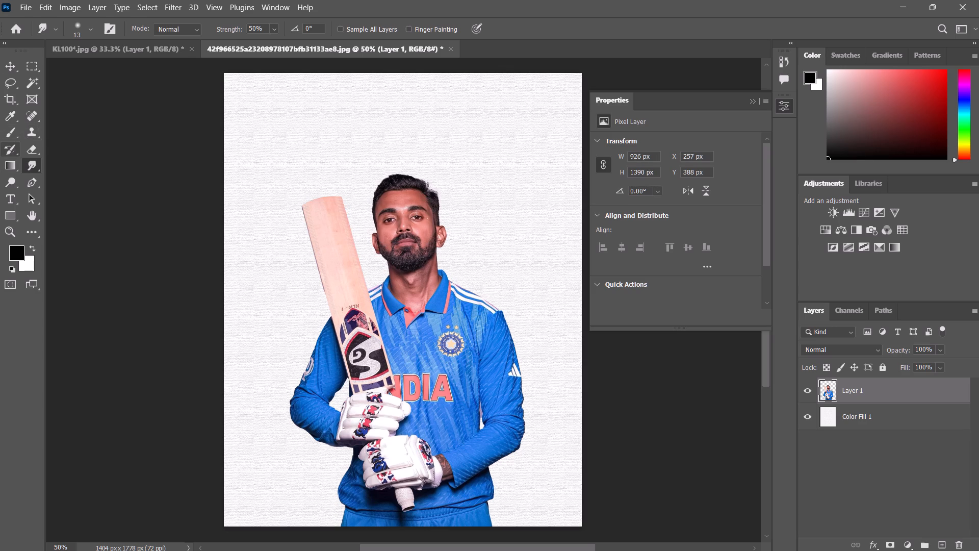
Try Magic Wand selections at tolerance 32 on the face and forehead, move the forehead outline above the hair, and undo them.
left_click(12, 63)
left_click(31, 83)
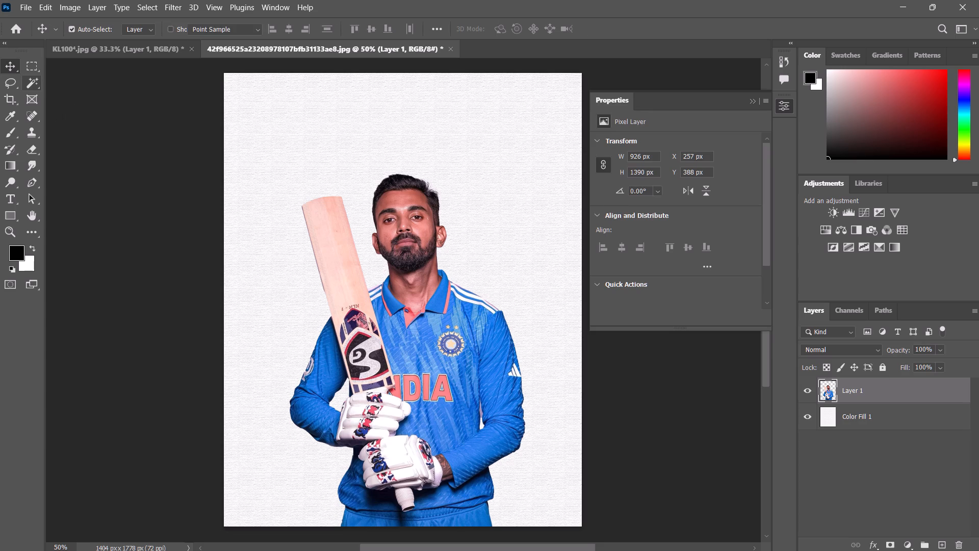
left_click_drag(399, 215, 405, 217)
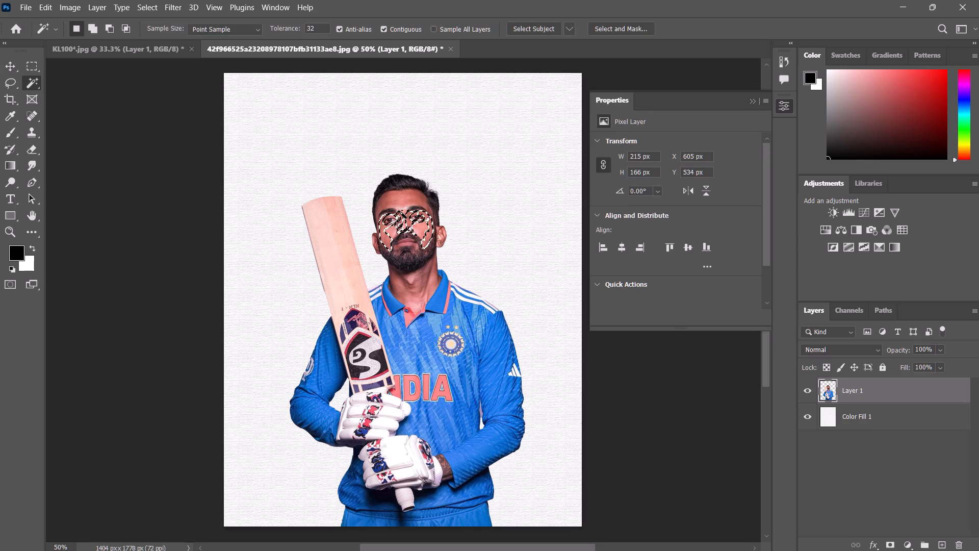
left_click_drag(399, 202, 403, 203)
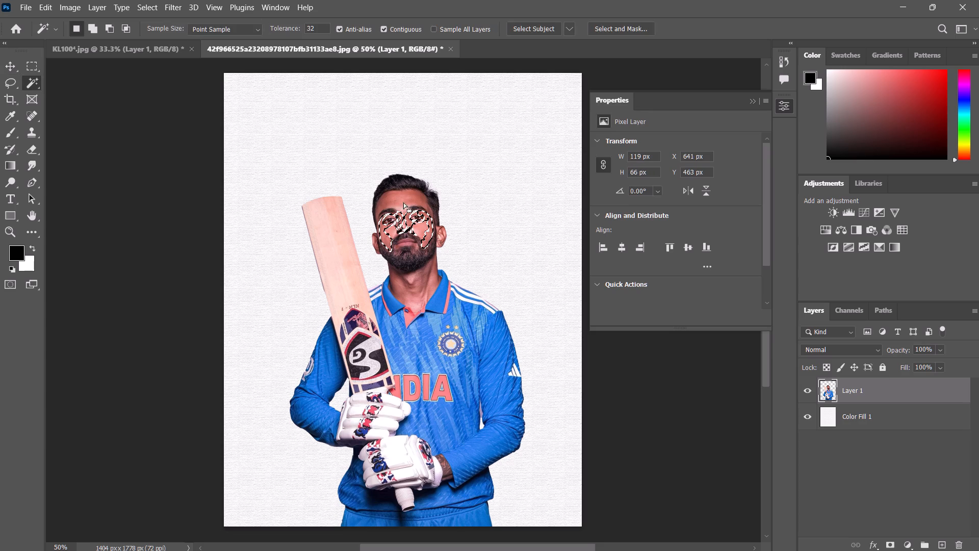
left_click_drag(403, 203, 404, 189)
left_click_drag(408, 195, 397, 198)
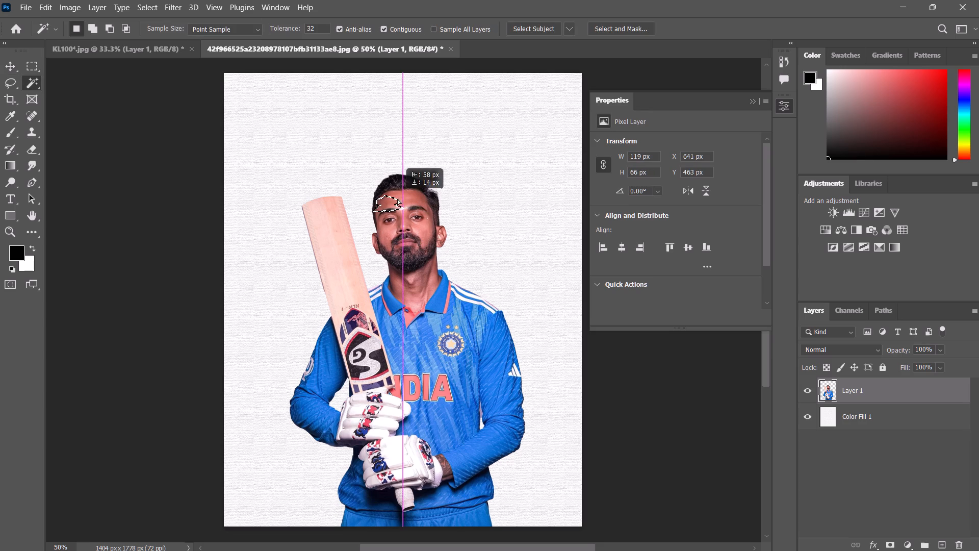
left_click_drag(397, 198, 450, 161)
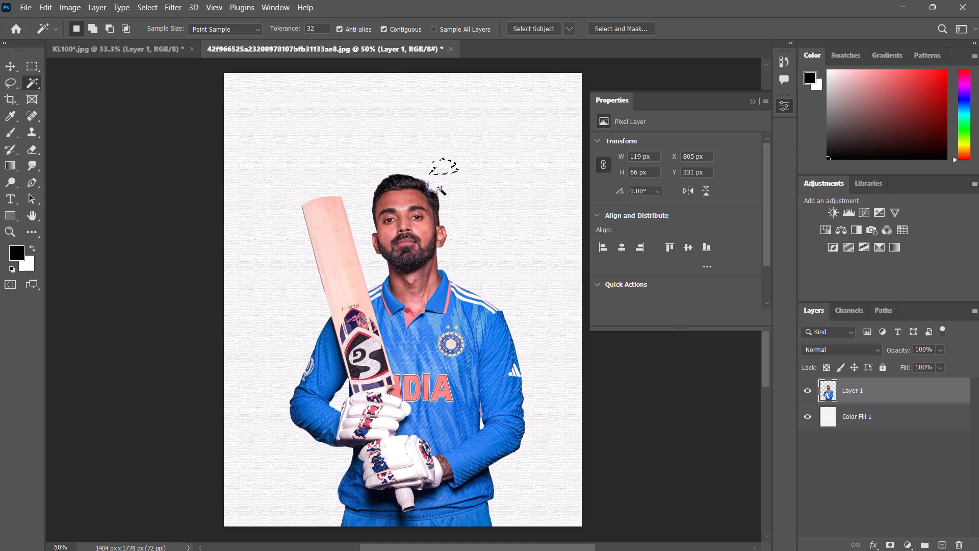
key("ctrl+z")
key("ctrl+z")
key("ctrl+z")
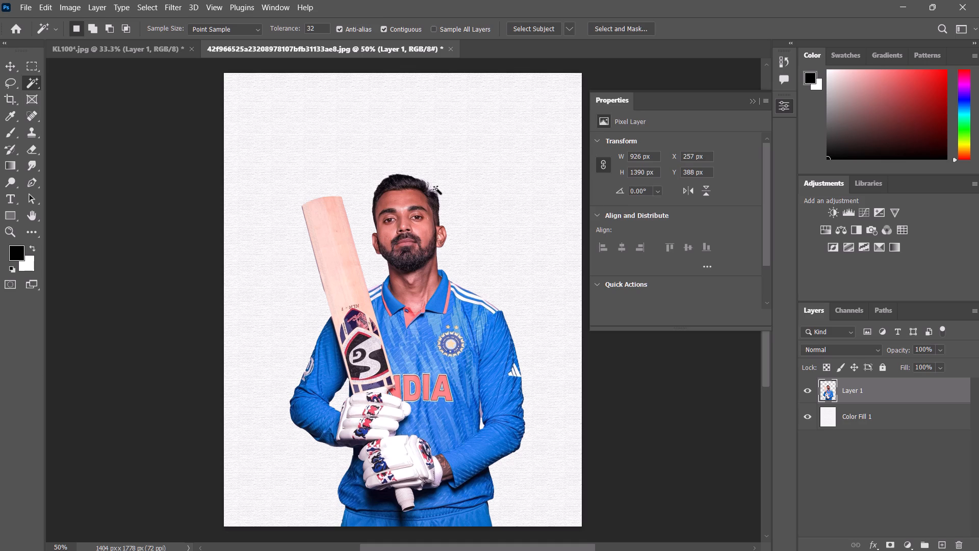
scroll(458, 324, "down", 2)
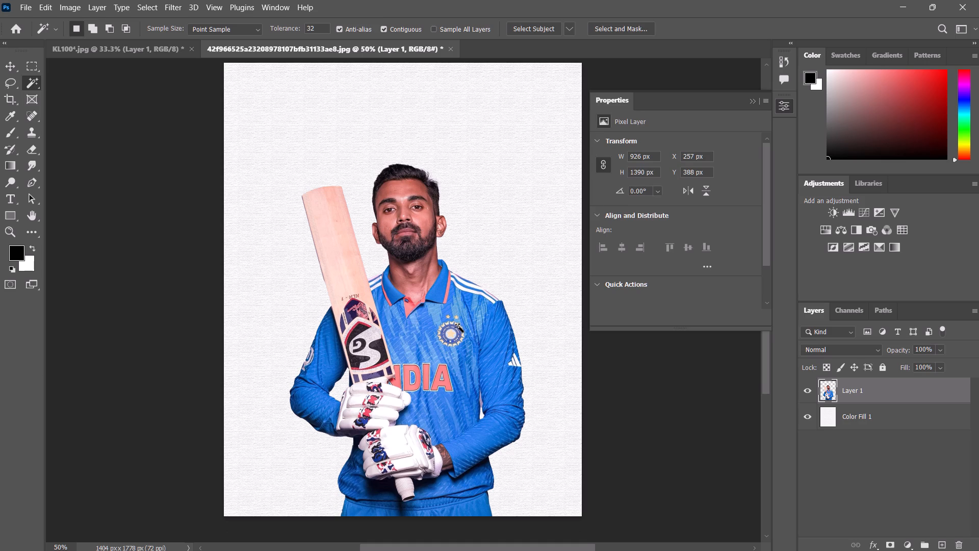
Open the Camera Raw Filter on the batsman layer and set Contrast to -11, Highlights to +7 and Shadows to -10.
scroll(458, 327, "up", 3)
left_click(176, 8)
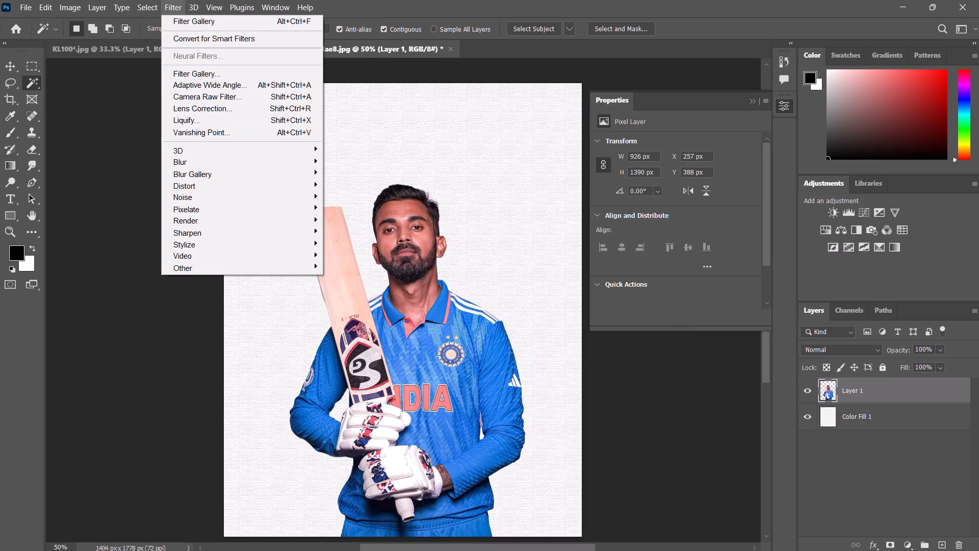
left_click(212, 96)
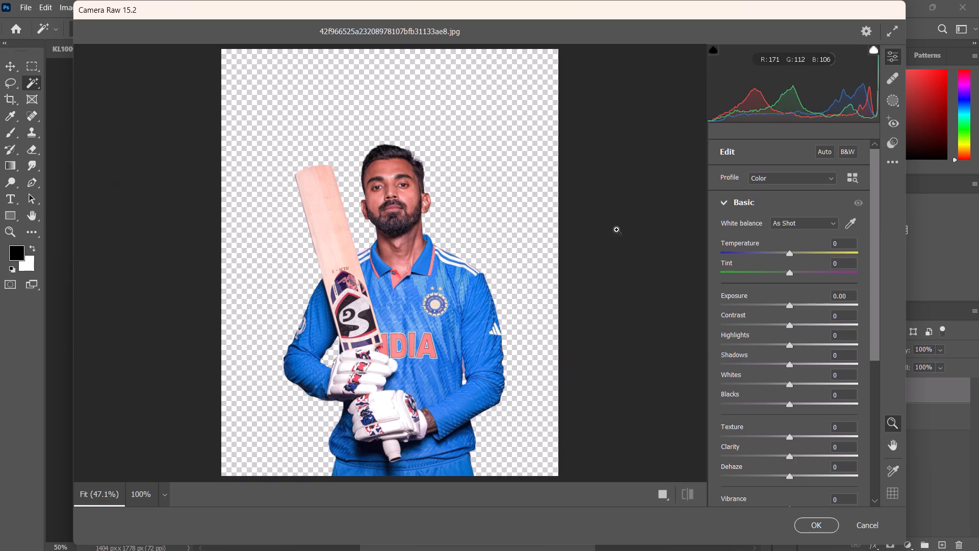
left_click(828, 154)
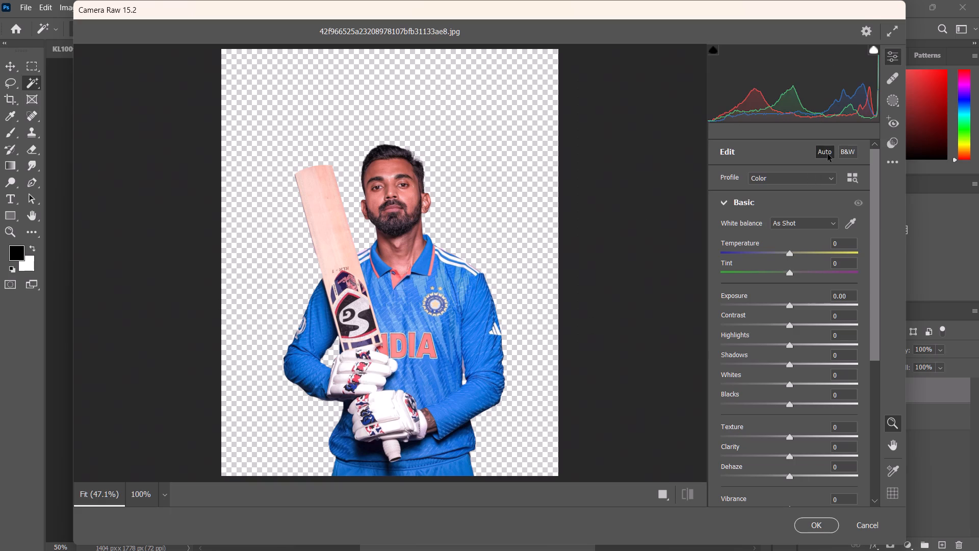
left_click(828, 154)
left_click(789, 307)
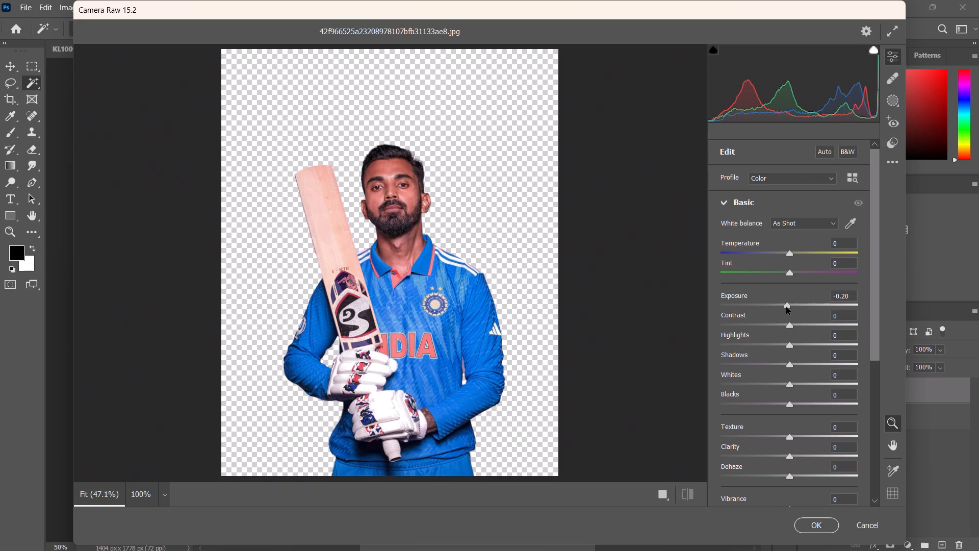
left_click_drag(789, 328, 782, 325)
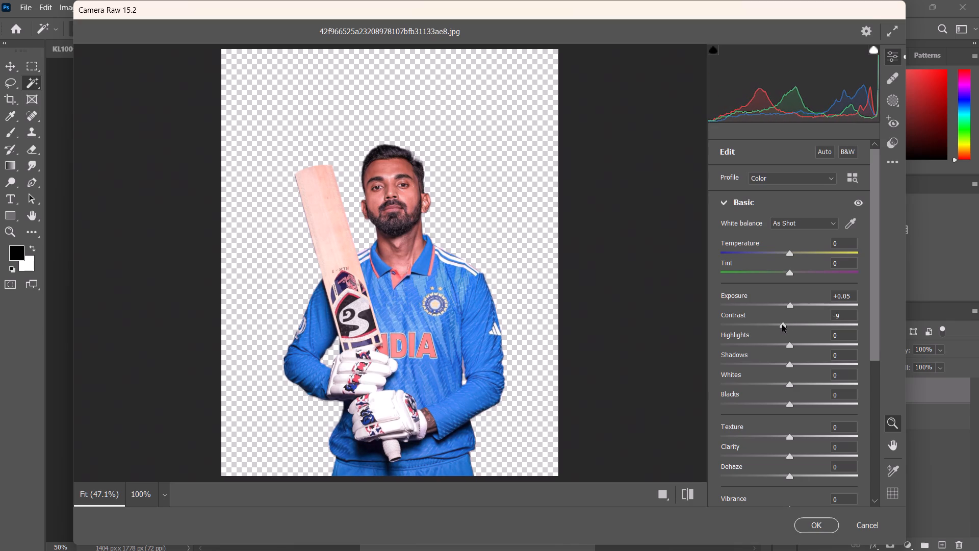
left_click_drag(782, 325, 781, 325)
left_click(788, 308)
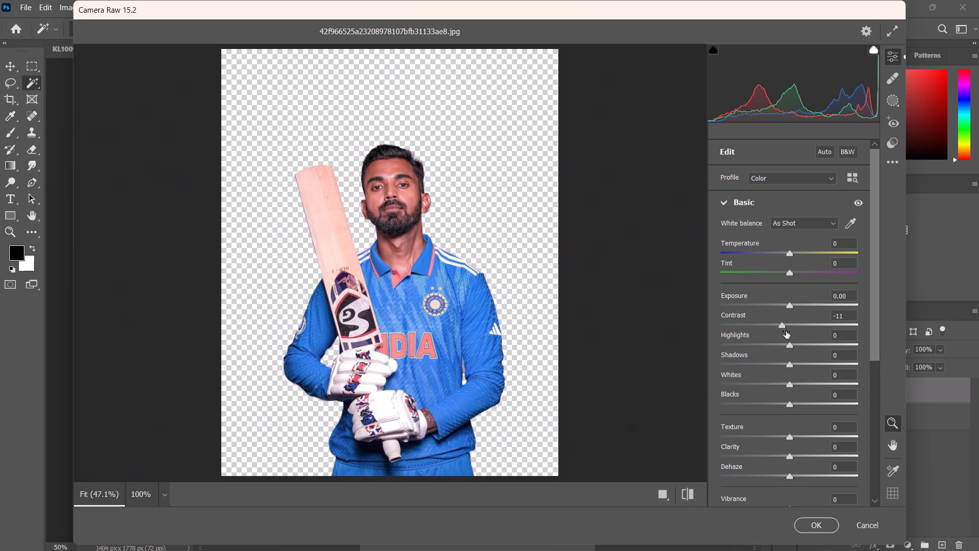
left_click_drag(790, 347, 805, 347)
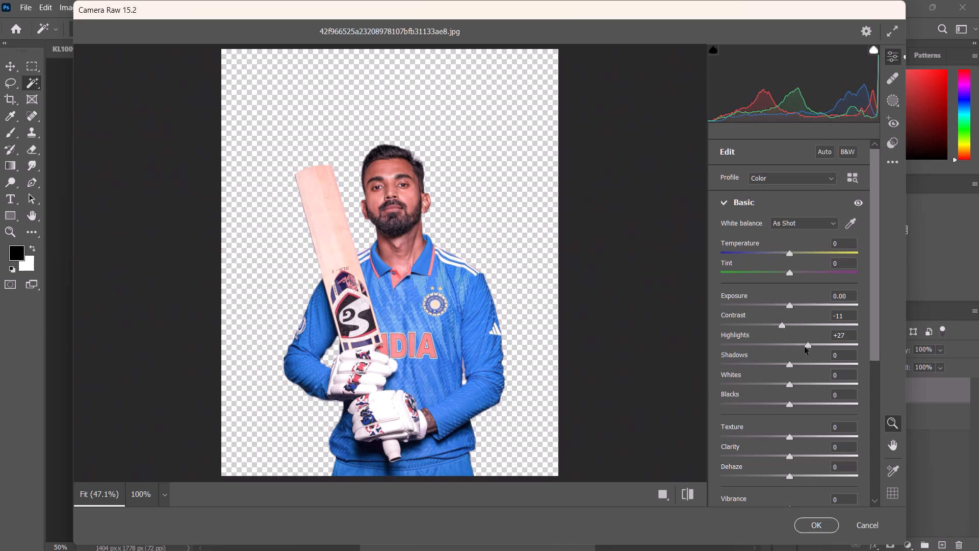
left_click_drag(805, 347, 795, 348)
left_click_drag(789, 364, 790, 365)
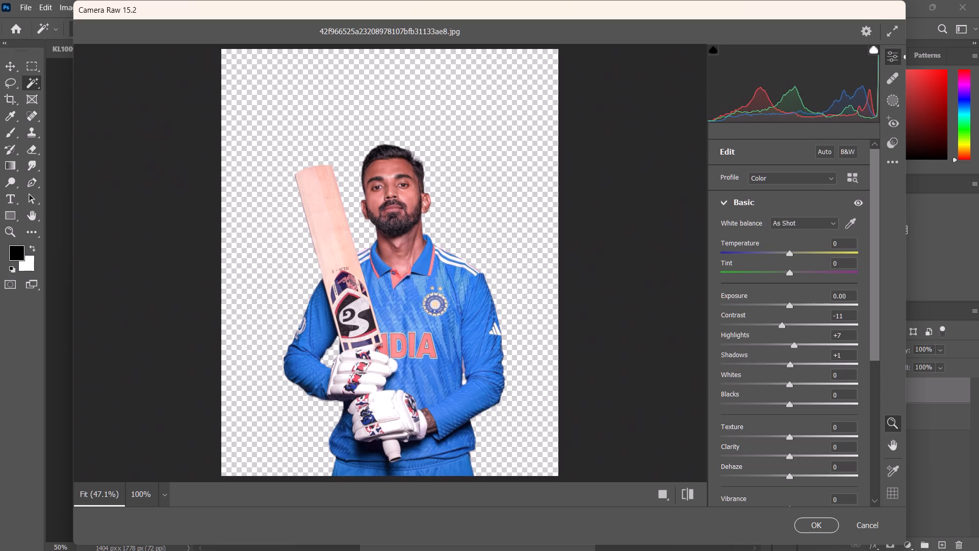
left_click_drag(790, 365, 782, 366)
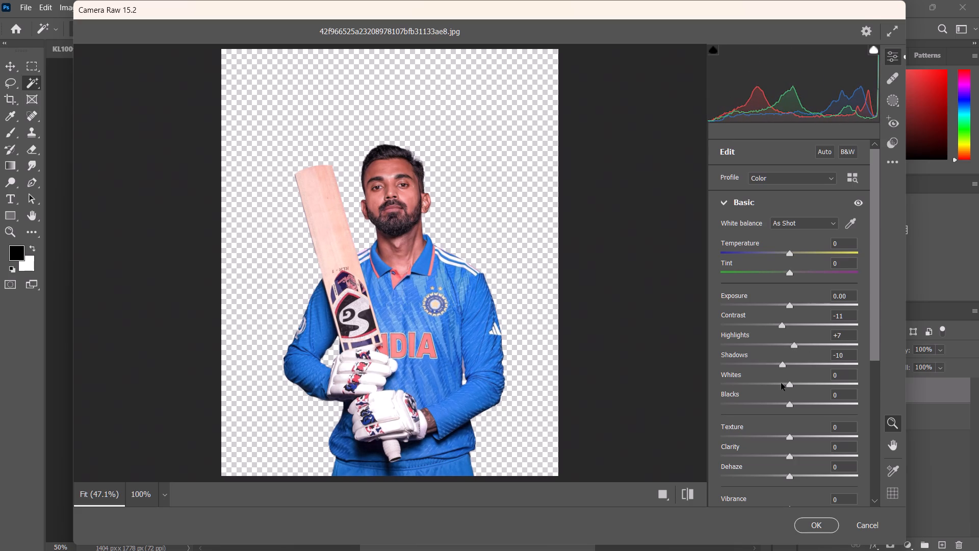
Set Whites to +36, Blacks to -14 and Texture to -14, and apply the Camera Raw adjustments to the batsman.
scroll(781, 382, "down", 1)
left_click_drag(791, 309, 801, 309)
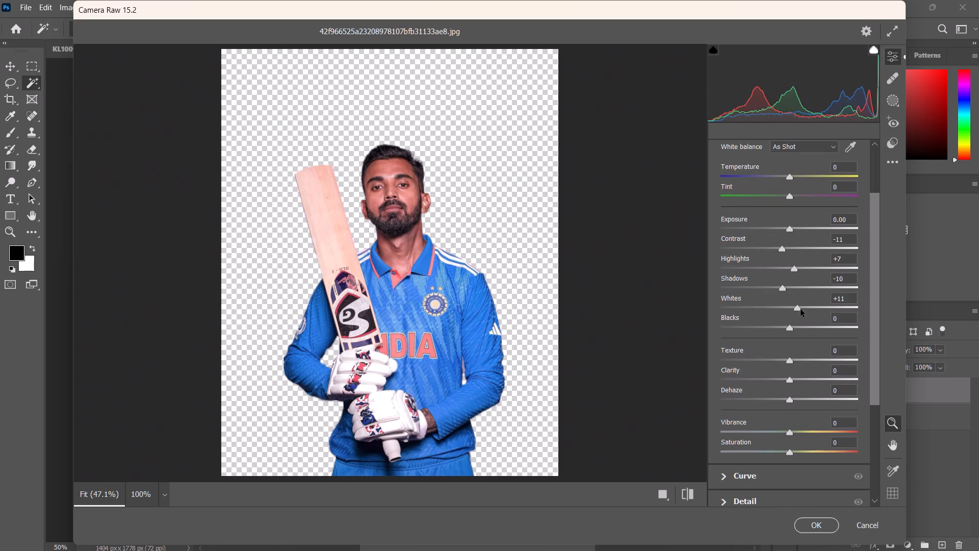
left_click_drag(801, 309, 815, 309)
left_click_drag(788, 328, 824, 331)
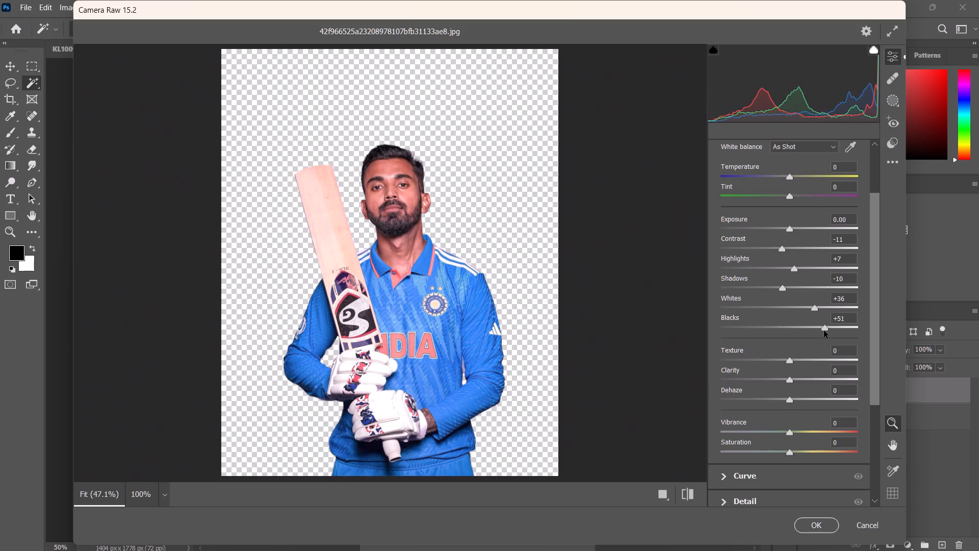
left_click_drag(824, 331, 779, 331)
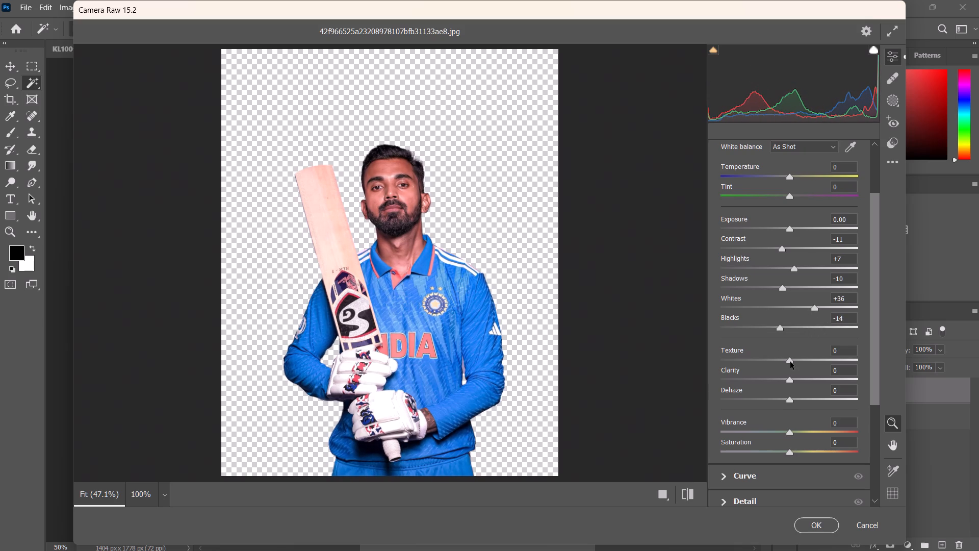
left_click_drag(790, 362, 781, 360)
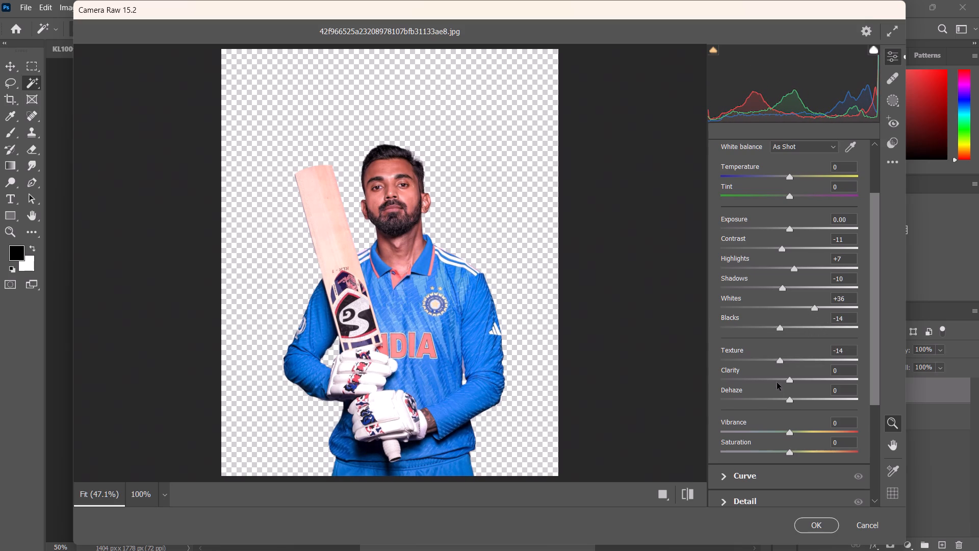
scroll(772, 393, "down", 3)
left_click(726, 389)
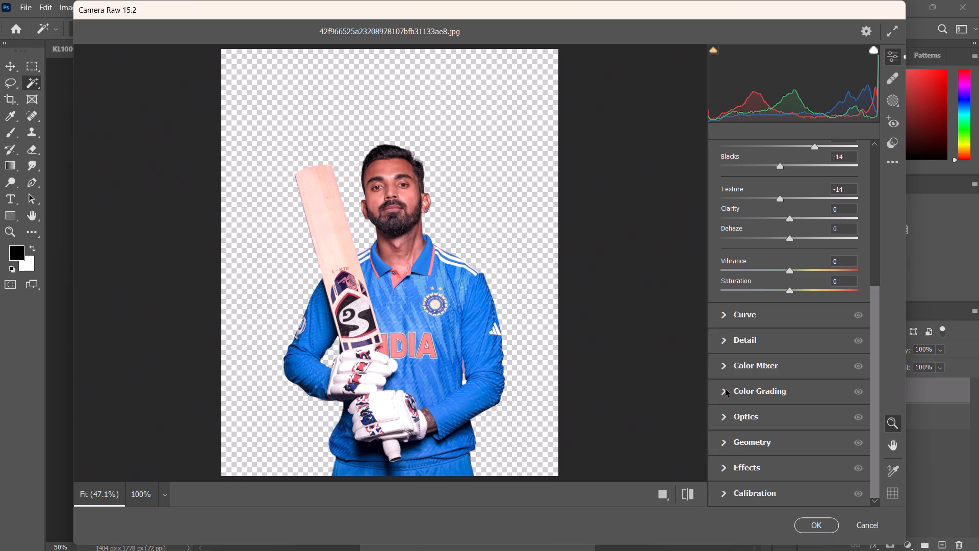
scroll(729, 386, "down", 3)
left_click(810, 525)
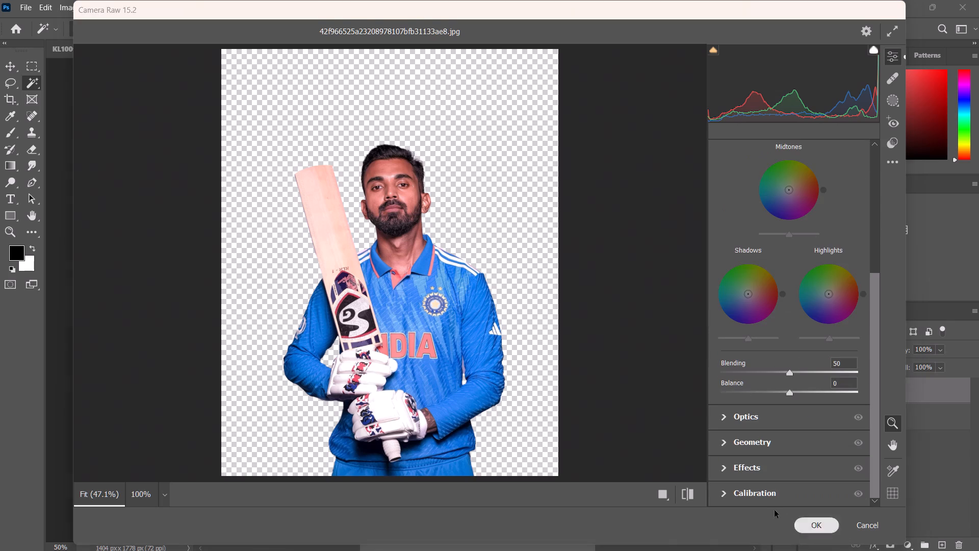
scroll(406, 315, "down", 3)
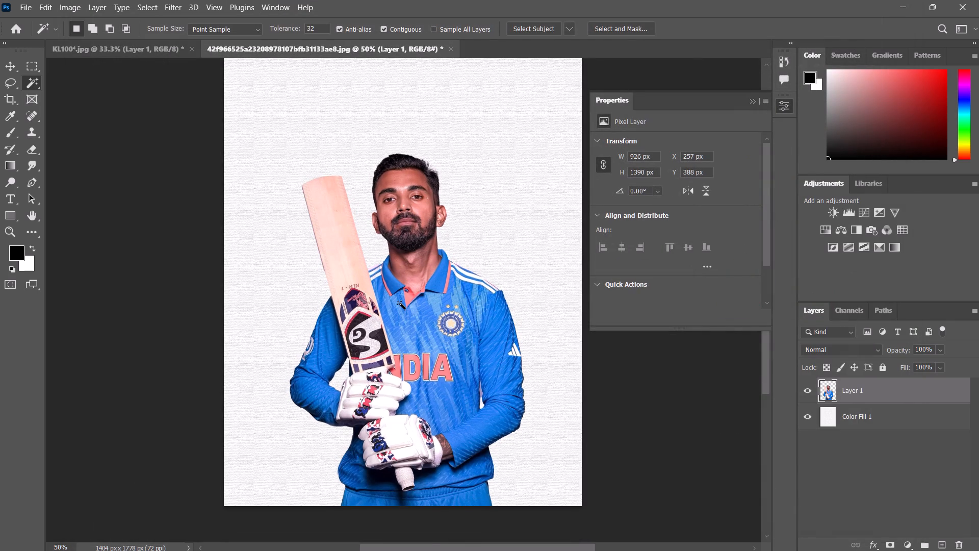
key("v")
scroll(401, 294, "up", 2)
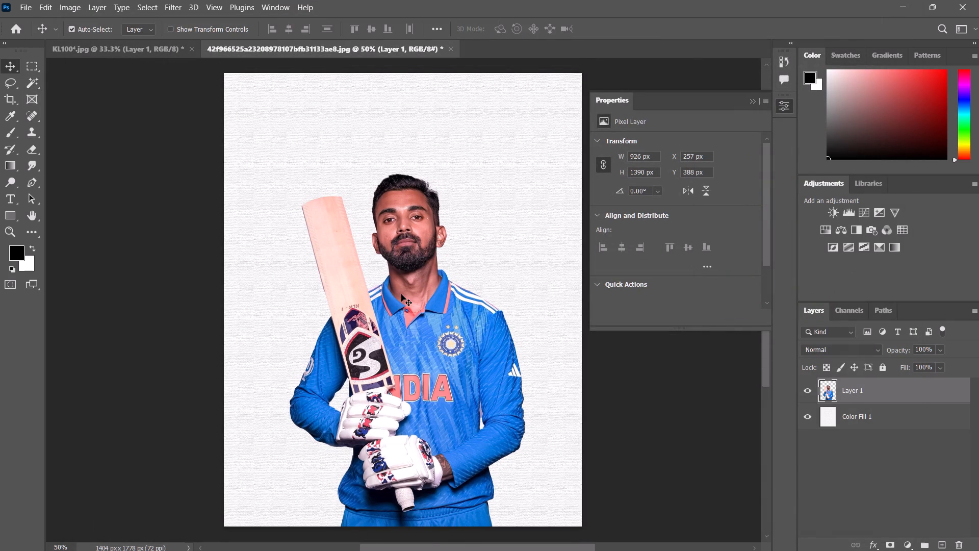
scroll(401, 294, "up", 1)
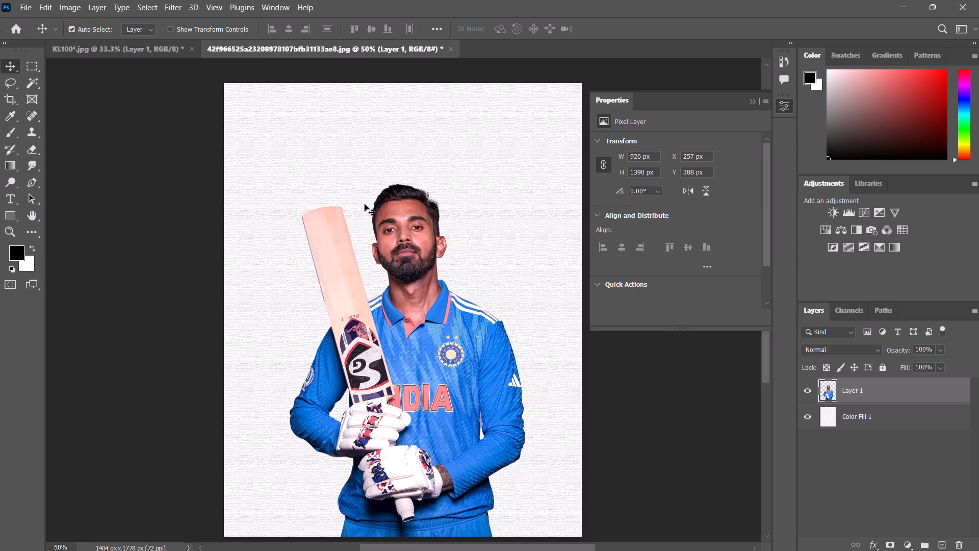
Switch to the Brave browser and show the Google image results for stars for graphic design.
left_click(876, 0)
left_click(900, 1)
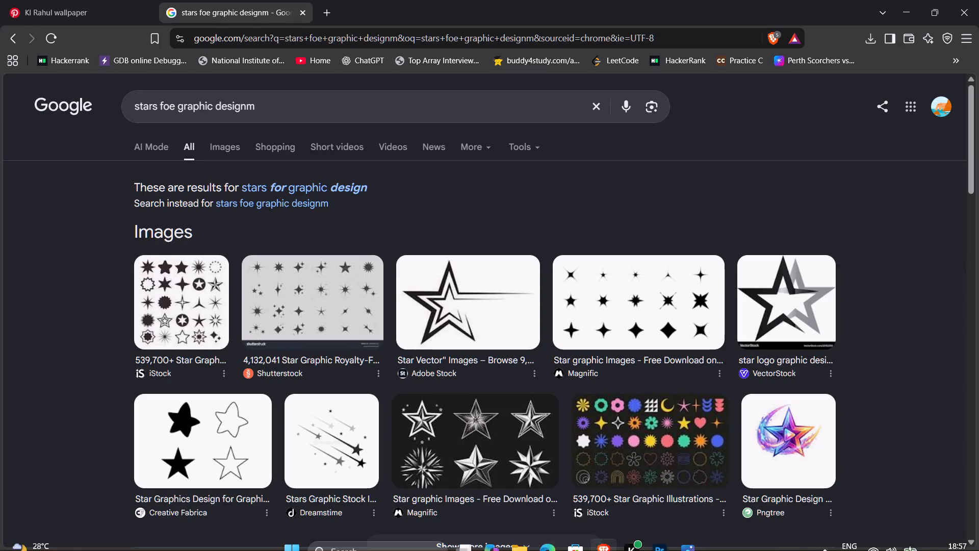
left_click(225, 148)
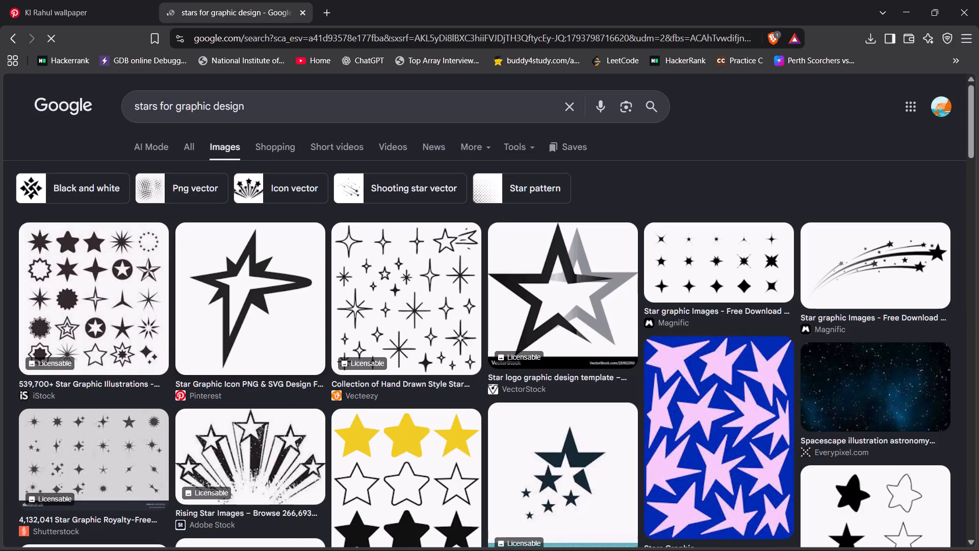
Browse the Google image results for "stars for graphic design" to find a star graphic suitable for the cricket poster.
scroll(284, 277, "down", 4)
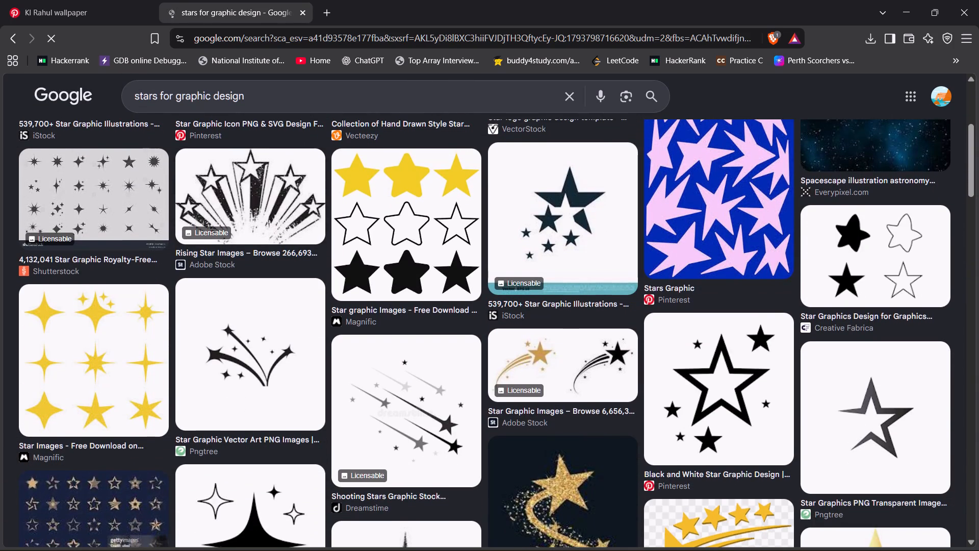
scroll(284, 277, "down", 4)
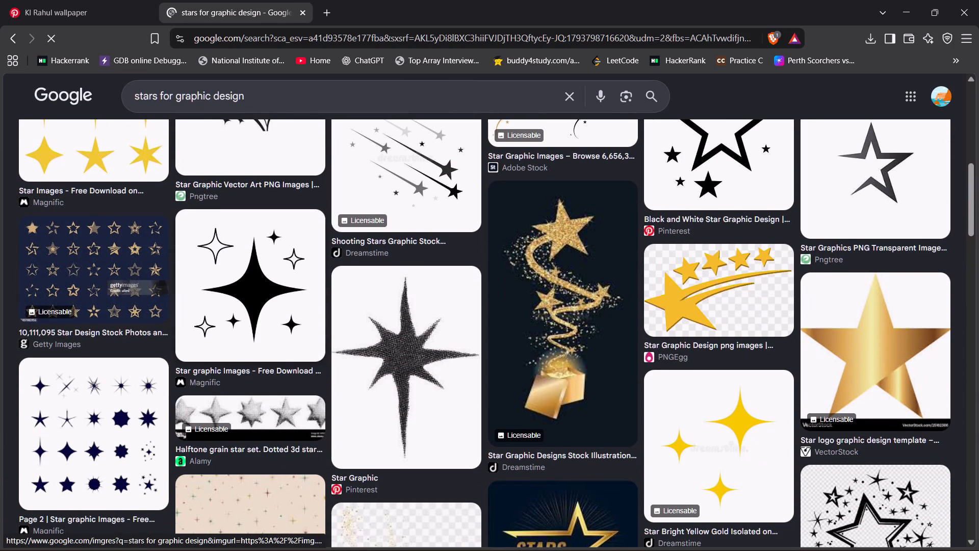
scroll(284, 277, "down", 1)
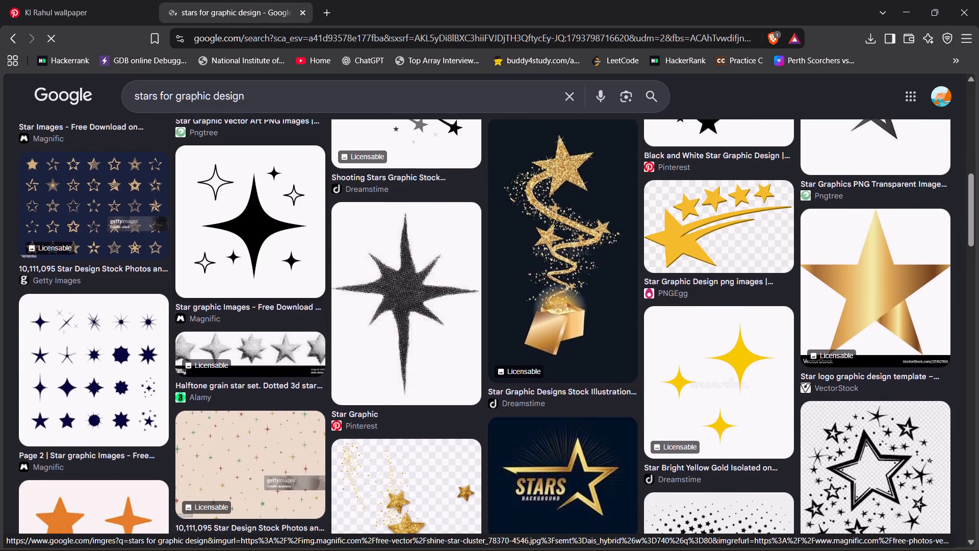
scroll(284, 277, "up", 5)
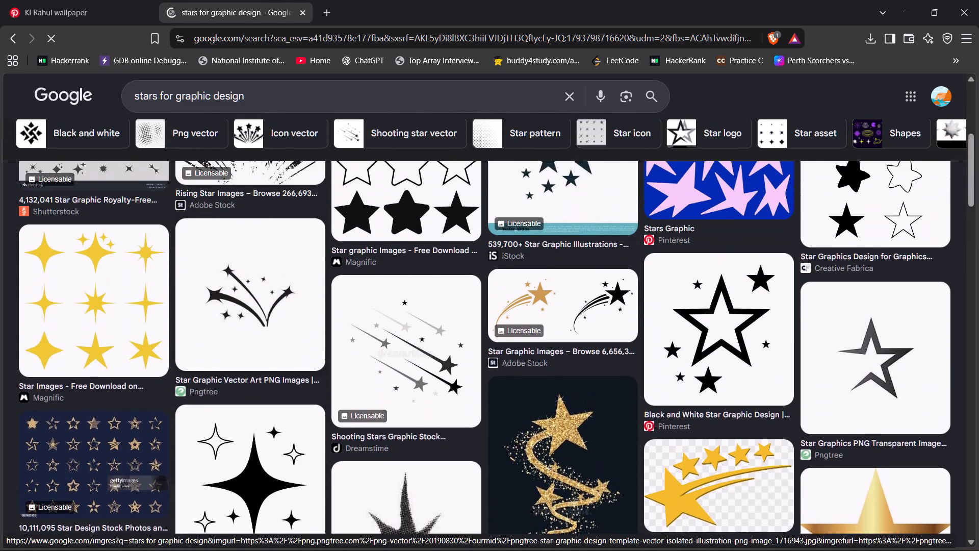
scroll(284, 277, "up", 1)
scroll(284, 277, "down", 8)
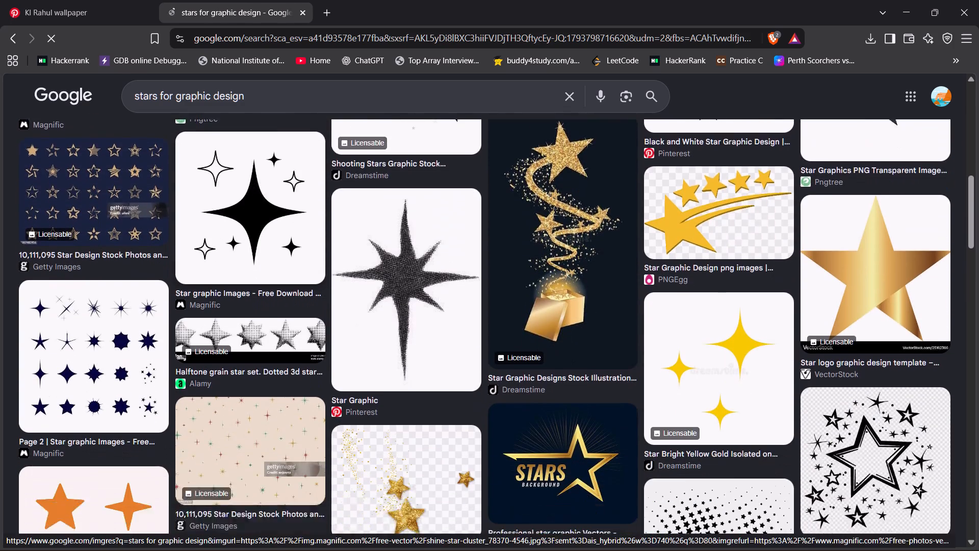
scroll(284, 277, "down", 5)
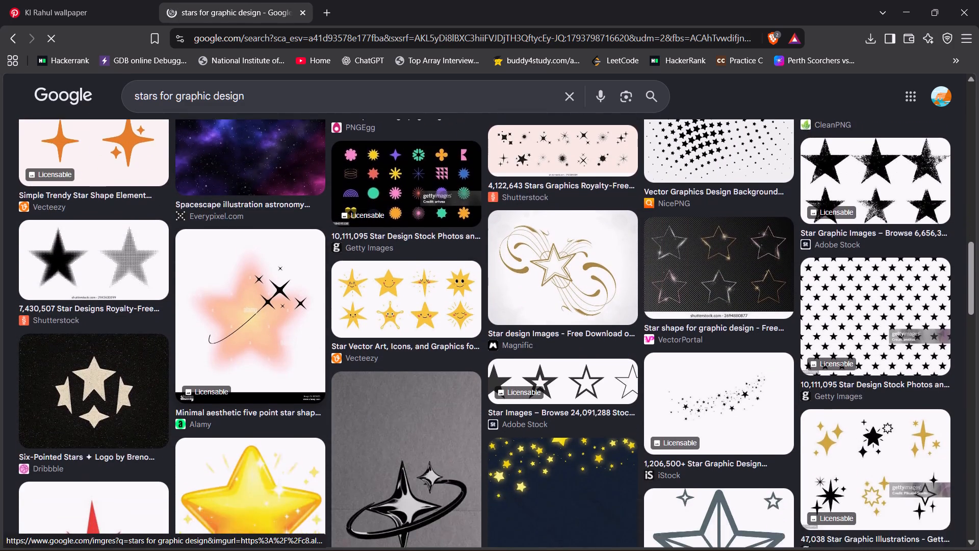
scroll(284, 277, "down", 6)
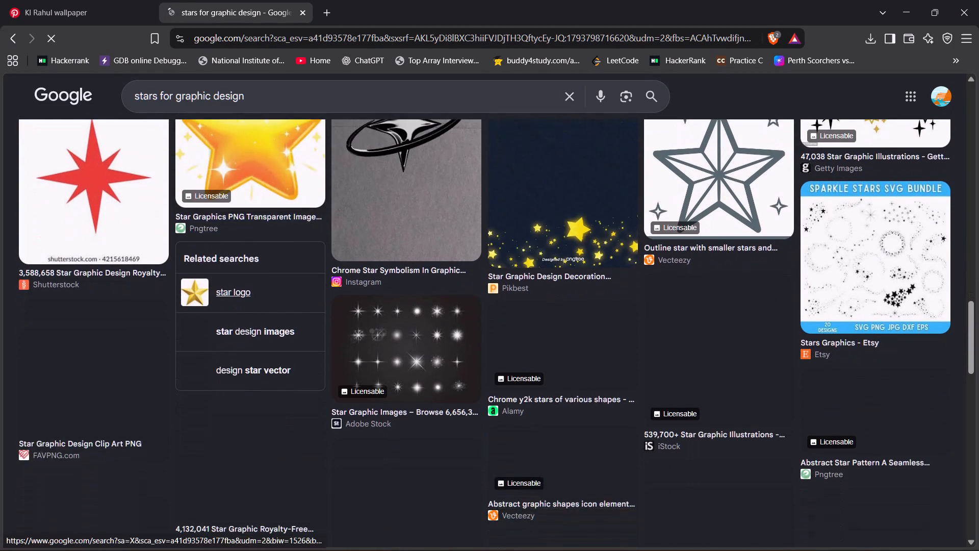
scroll(284, 277, "up", 2)
scroll(284, 277, "down", 4)
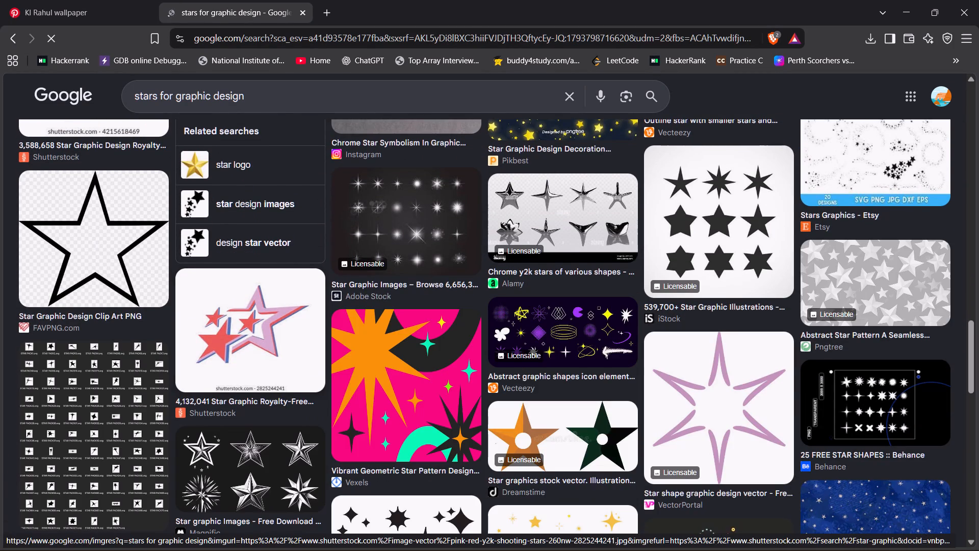
scroll(284, 277, "down", 1)
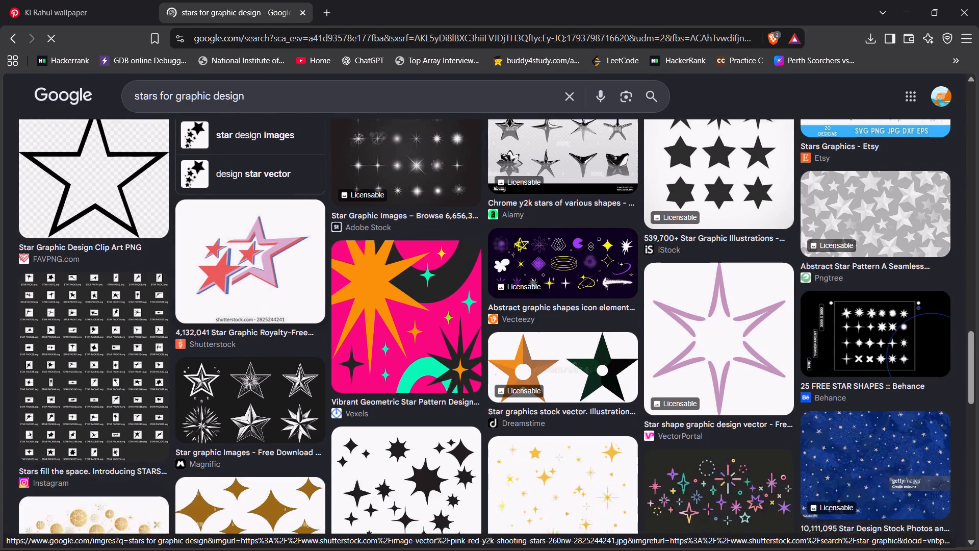
scroll(284, 277, "down", 4)
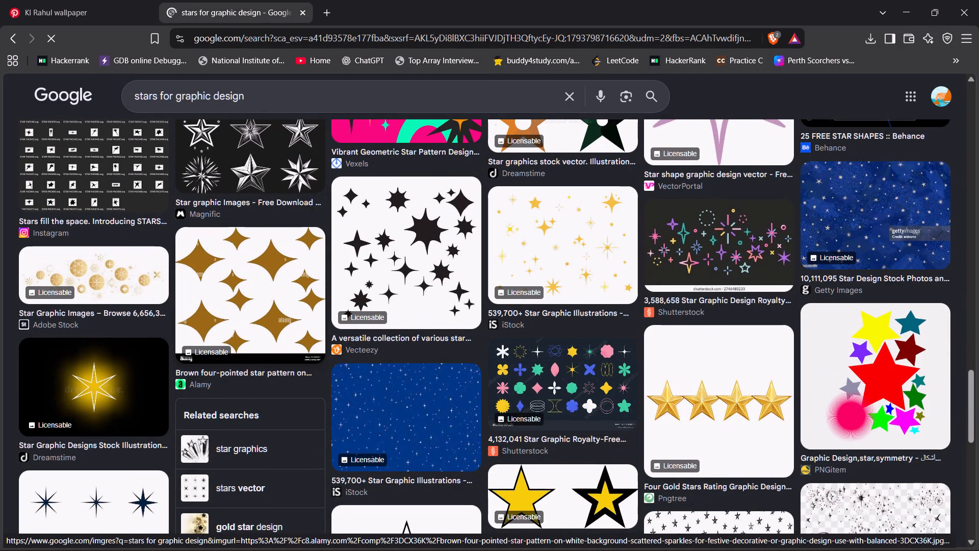
scroll(284, 277, "down", 2)
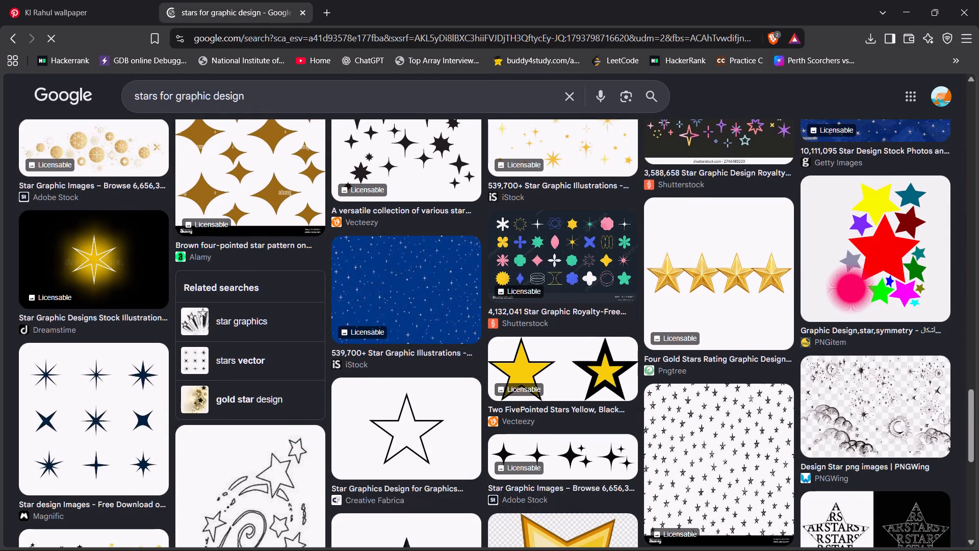
scroll(284, 278, "down", 2)
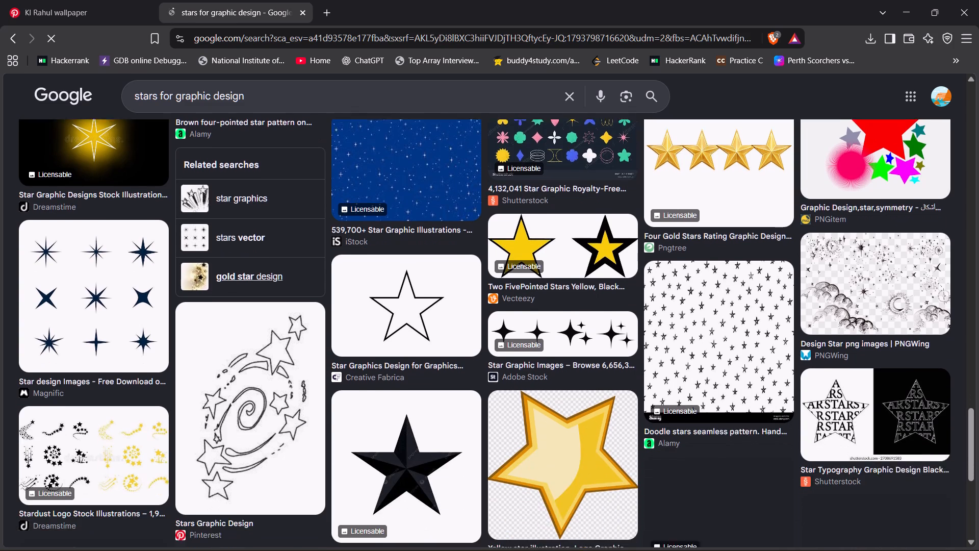
scroll(284, 278, "down", 3)
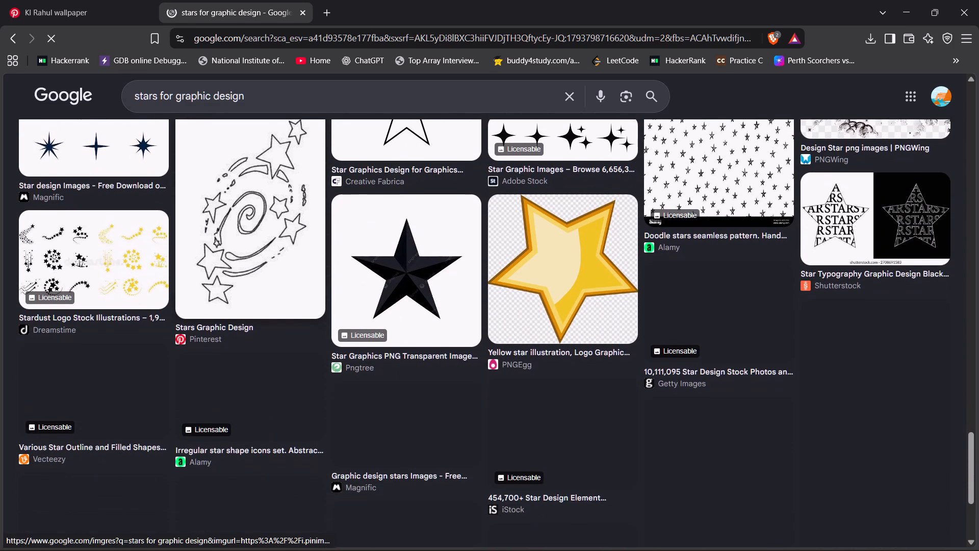
scroll(284, 278, "up", 1)
scroll(289, 285, "down", 2)
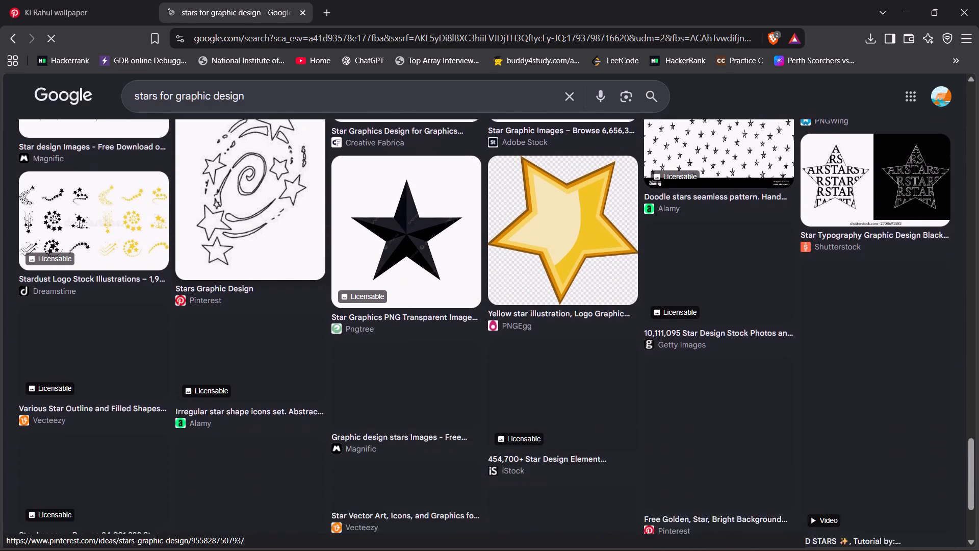
scroll(289, 285, "down", 2)
scroll(289, 285, "up", 4)
scroll(289, 285, "down", 2)
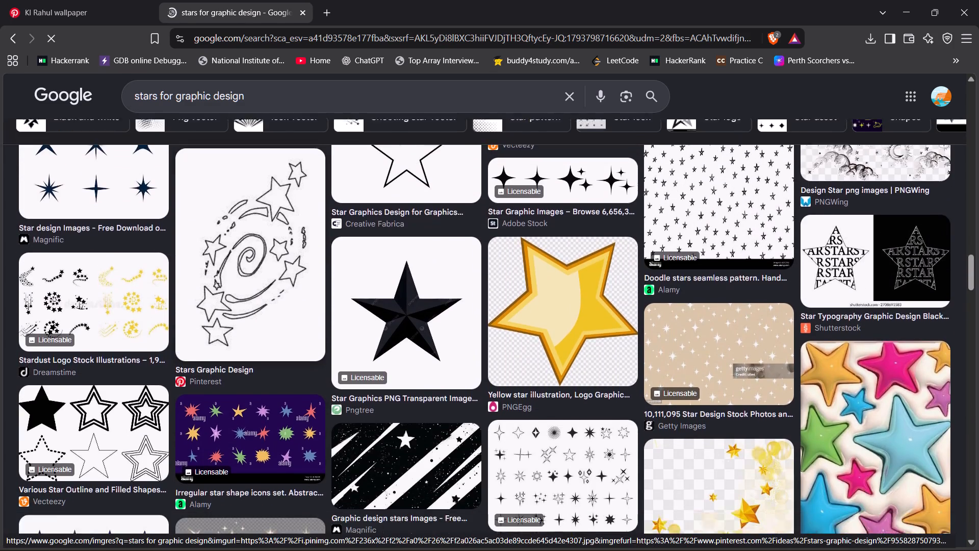
scroll(289, 285, "down", 4)
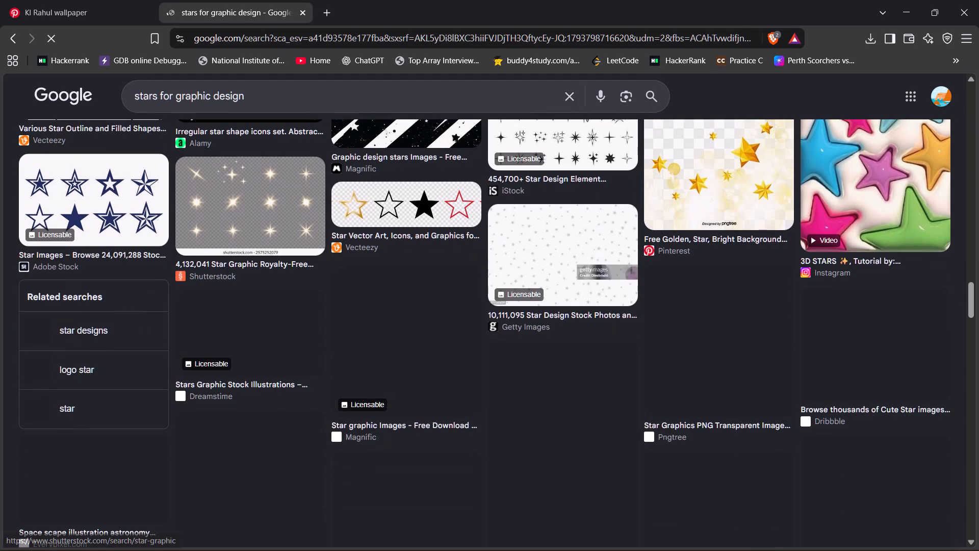
scroll(289, 285, "up", 1)
scroll(289, 285, "down", 2)
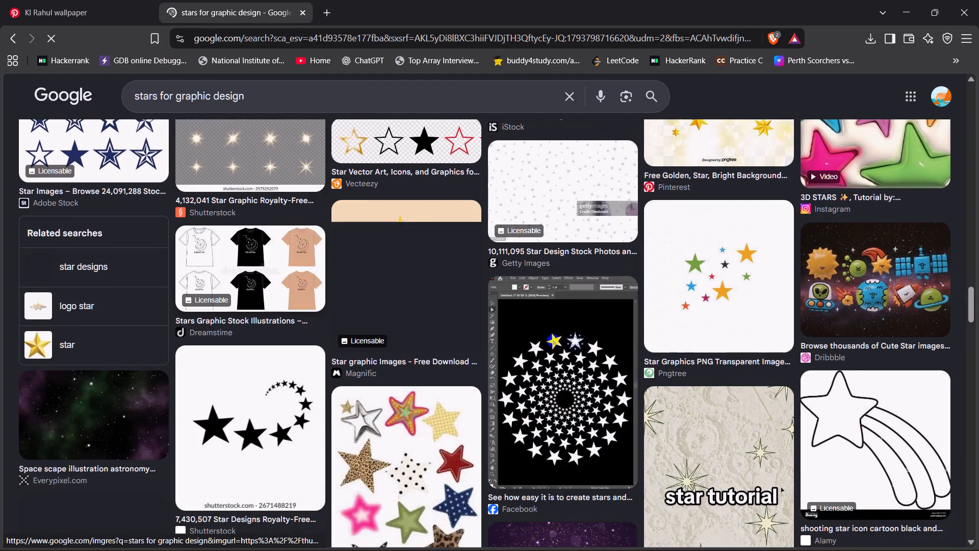
scroll(289, 285, "down", 6)
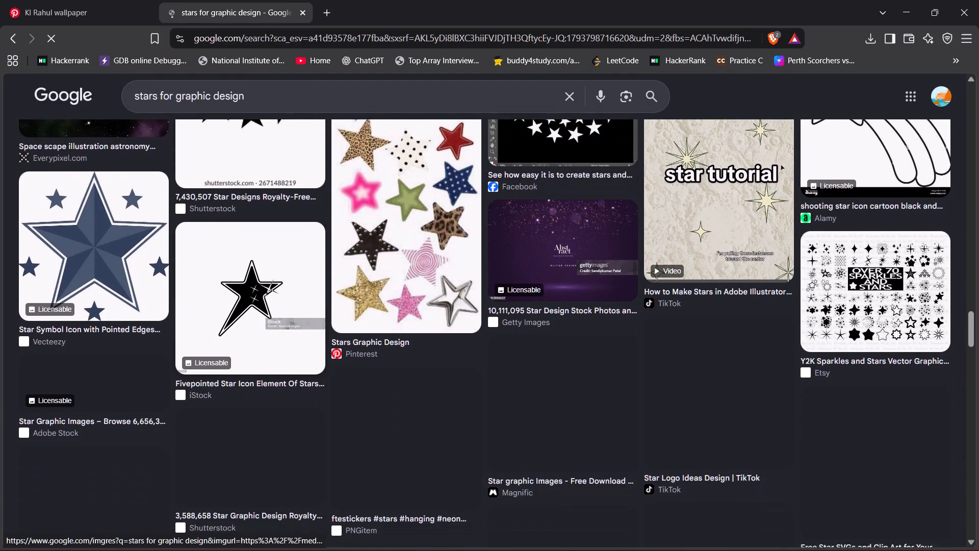
scroll(289, 285, "up", 4)
scroll(289, 285, "down", 5)
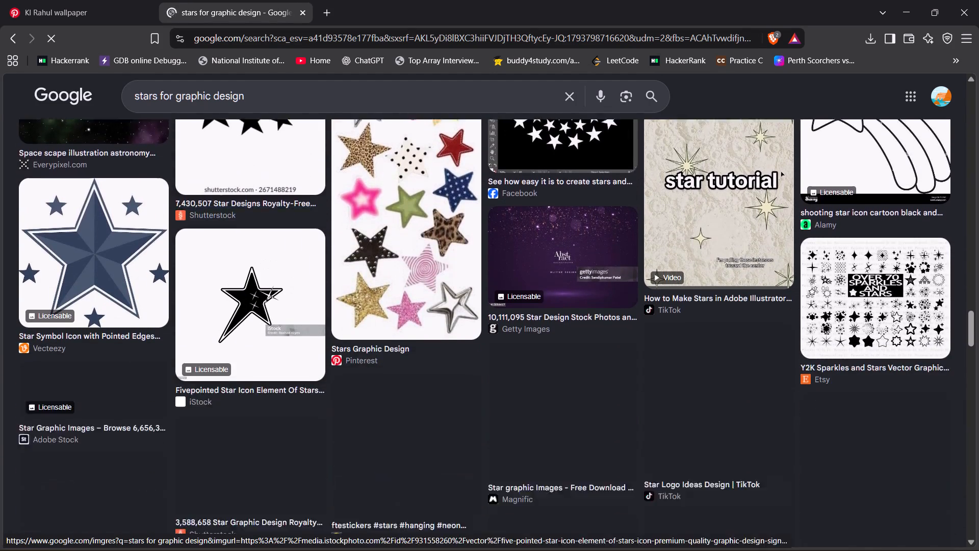
scroll(289, 285, "up", 2)
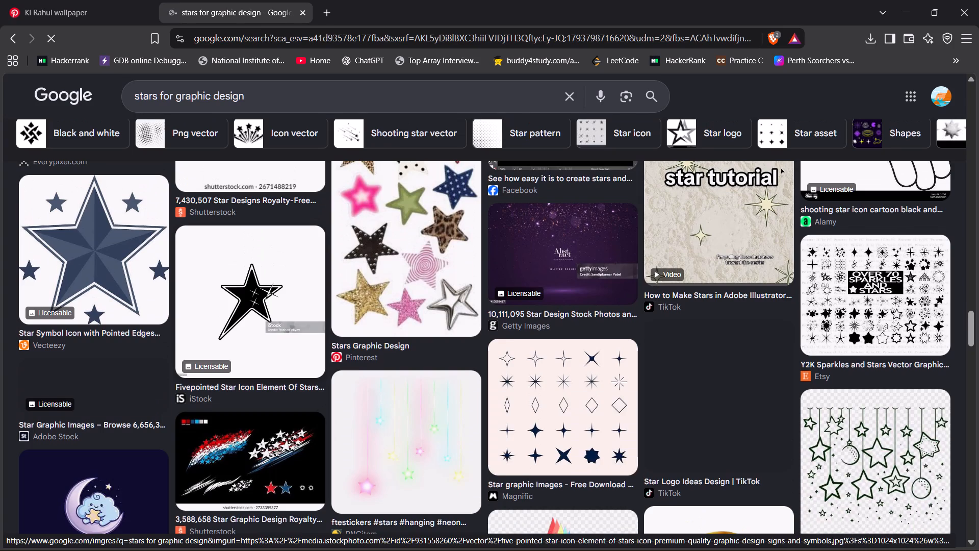
scroll(287, 285, "down", 4)
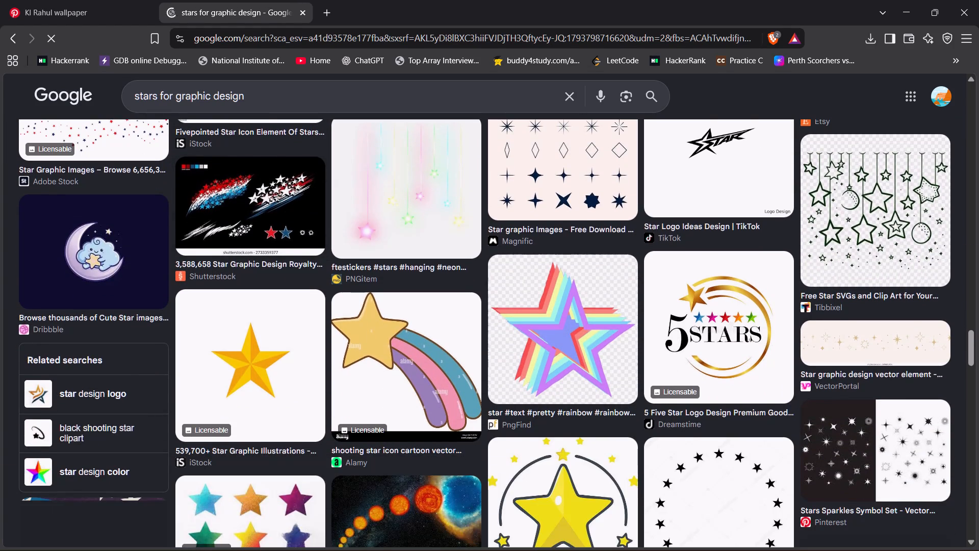
scroll(287, 285, "down", 4)
scroll(417, 313, "down", 4)
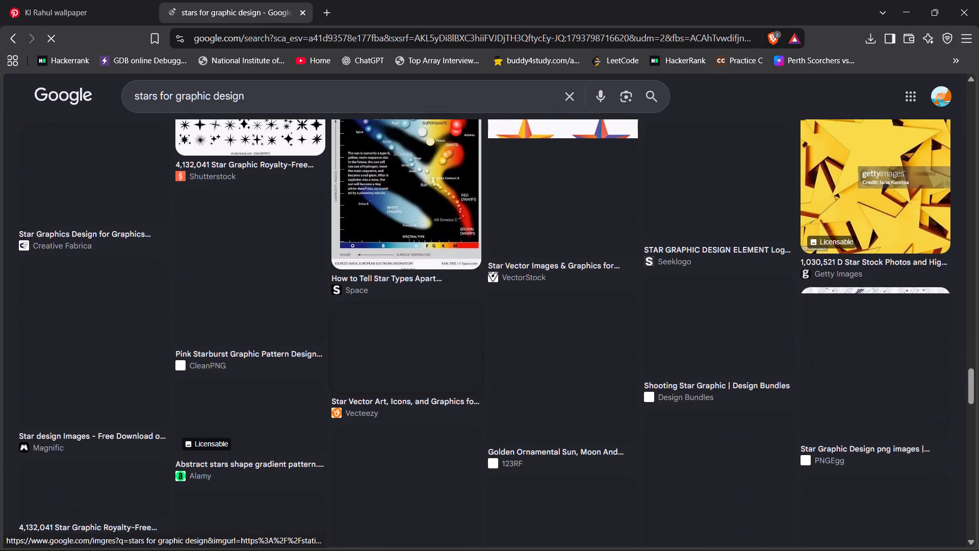
scroll(305, 284, "up", 2)
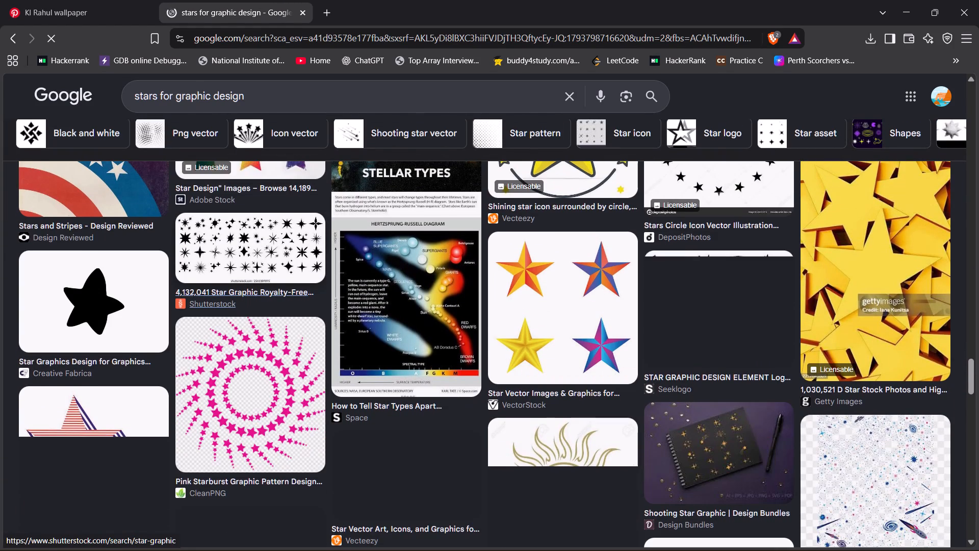
scroll(305, 284, "down", 6)
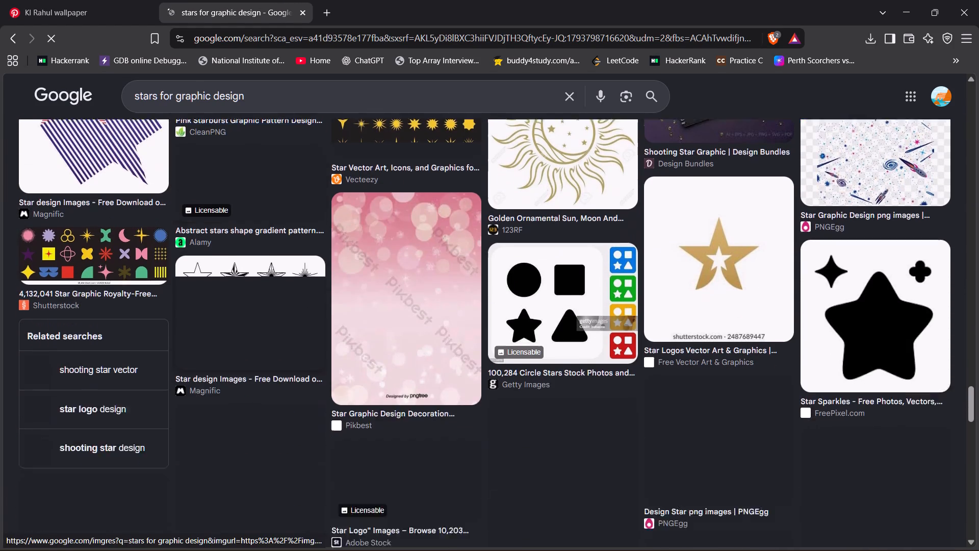
scroll(305, 283, "down", 2)
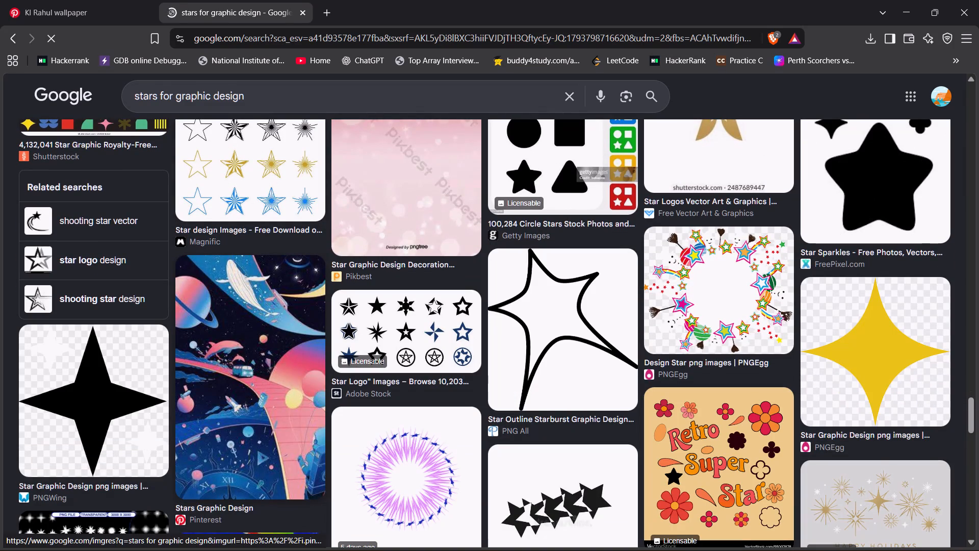
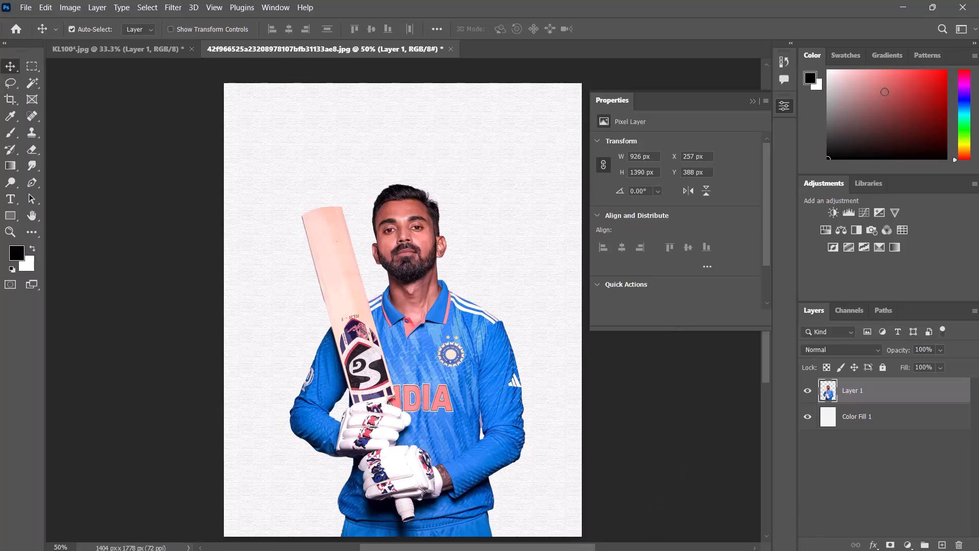
Switch to the Brave browser and browse the "stars for graphic design" image results for a star graphic to use.
left_click(924, 10)
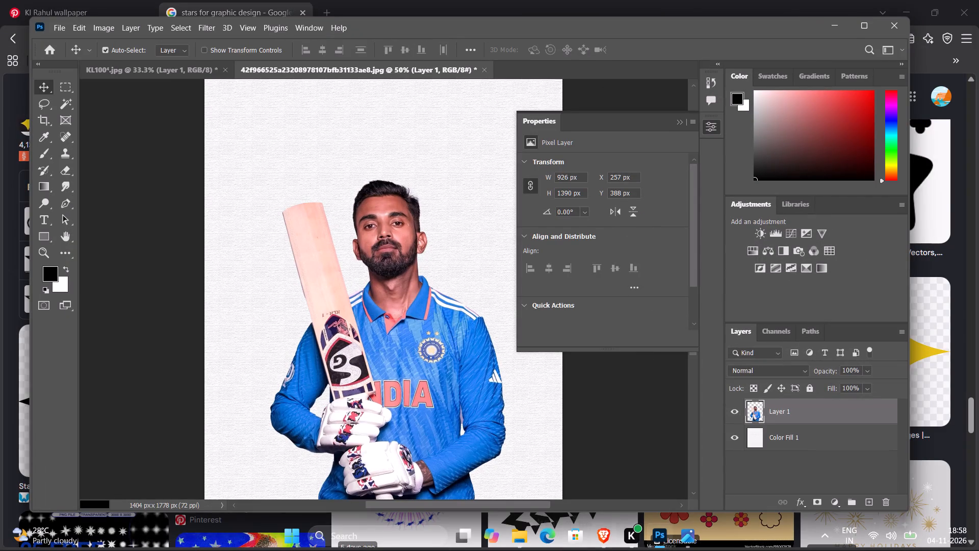
left_click(603, 543)
scroll(416, 386, "down", 6)
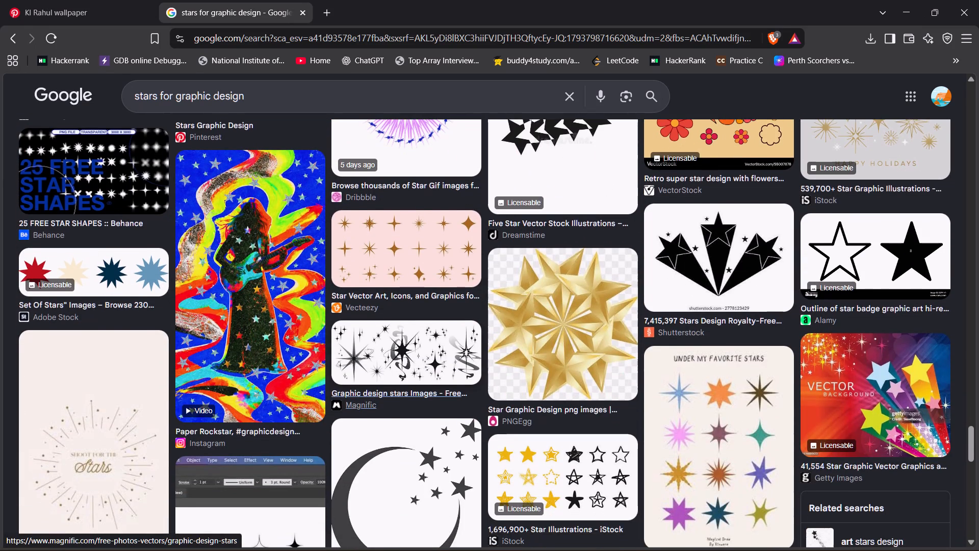
scroll(412, 393, "up", 20)
scroll(412, 393, "up", 20)
scroll(412, 393, "up", 3)
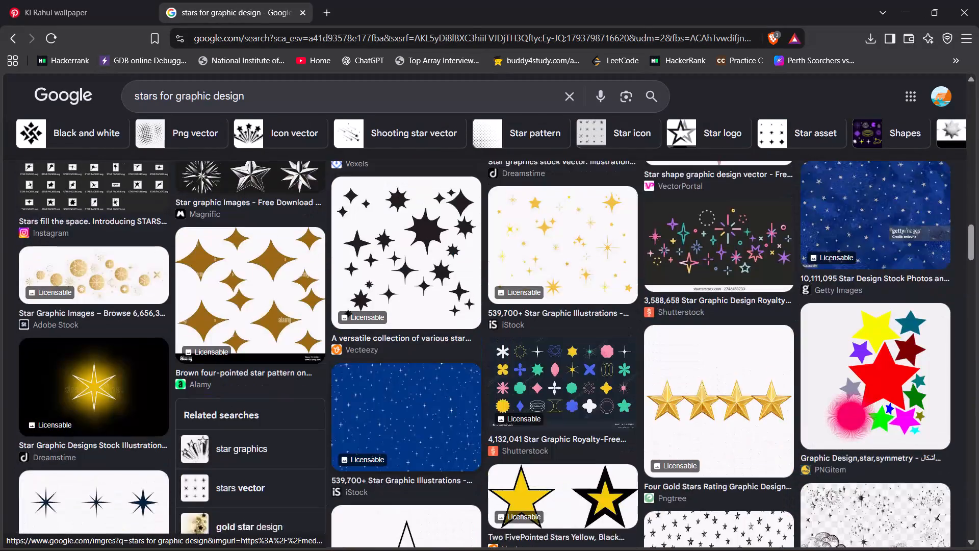
scroll(408, 387, "up", 20)
scroll(408, 387, "up", 20)
scroll(408, 387, "up", 1)
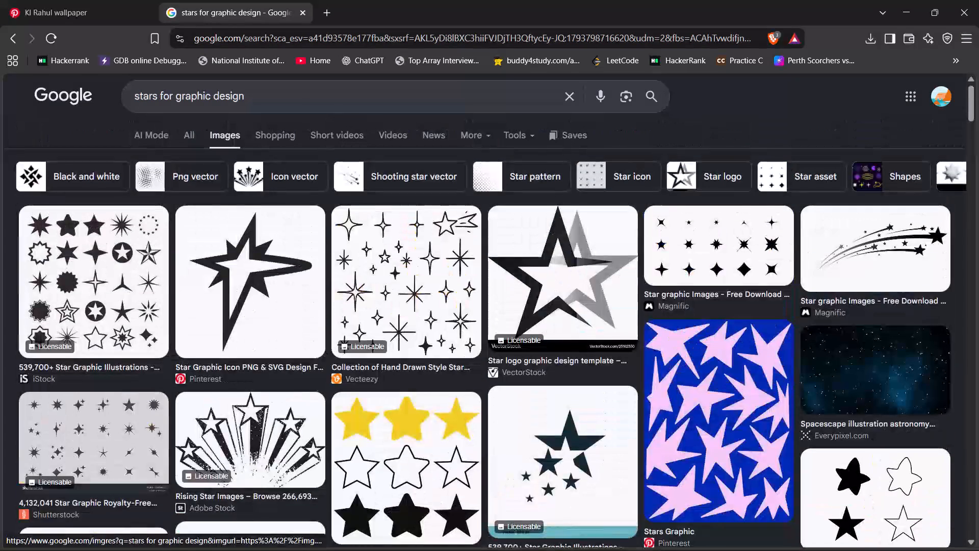
scroll(253, 341, "down", 9)
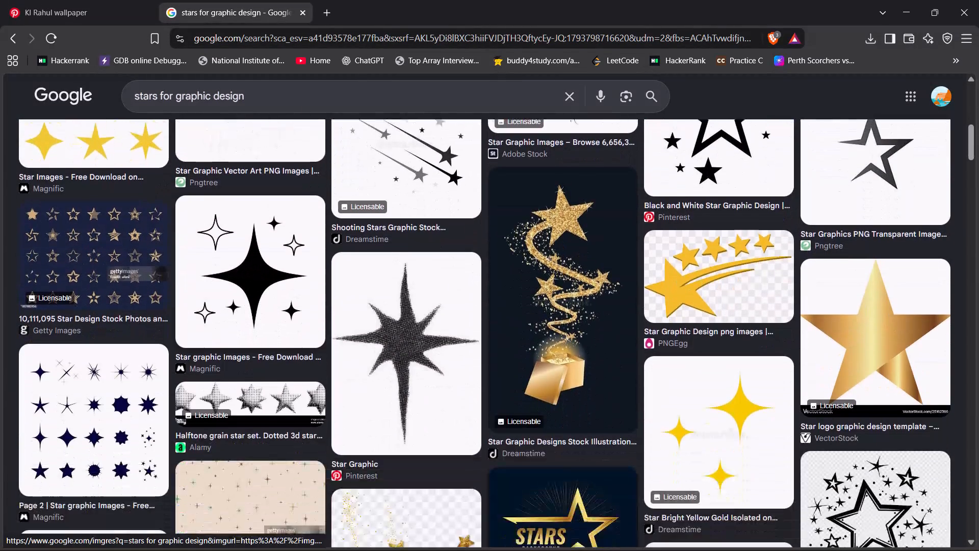
scroll(253, 342, "up", 10)
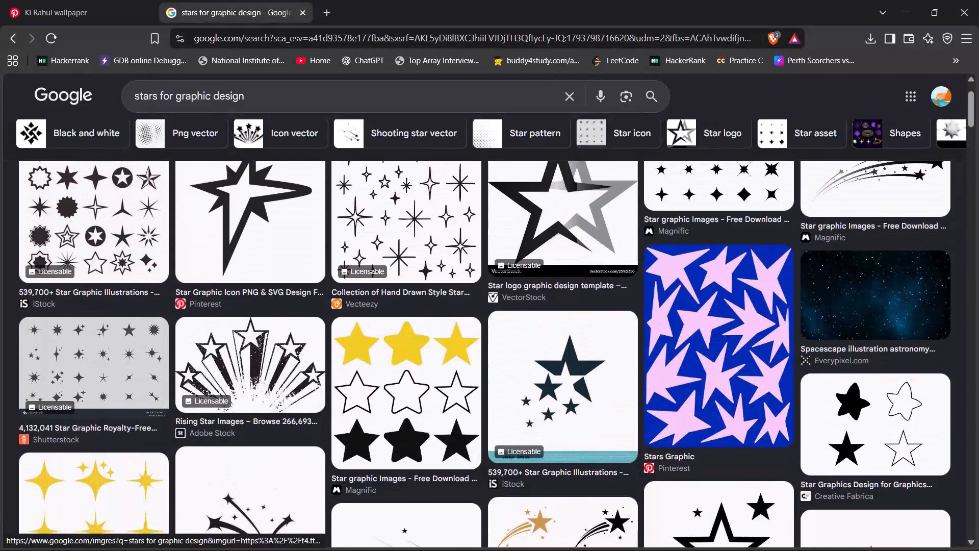
scroll(253, 342, "up", 4)
scroll(632, 331, "down", 5)
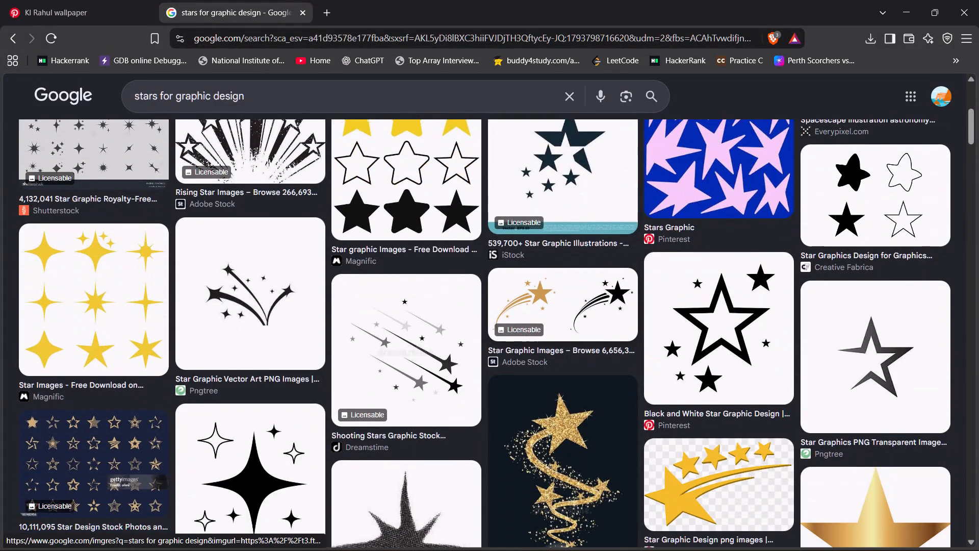
scroll(633, 336, "down", 3)
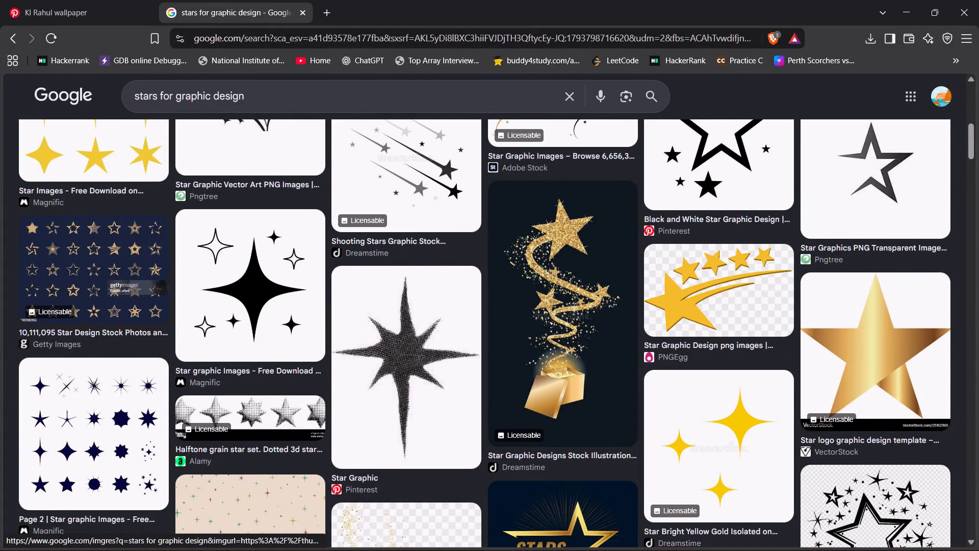
scroll(382, 364, "down", 4)
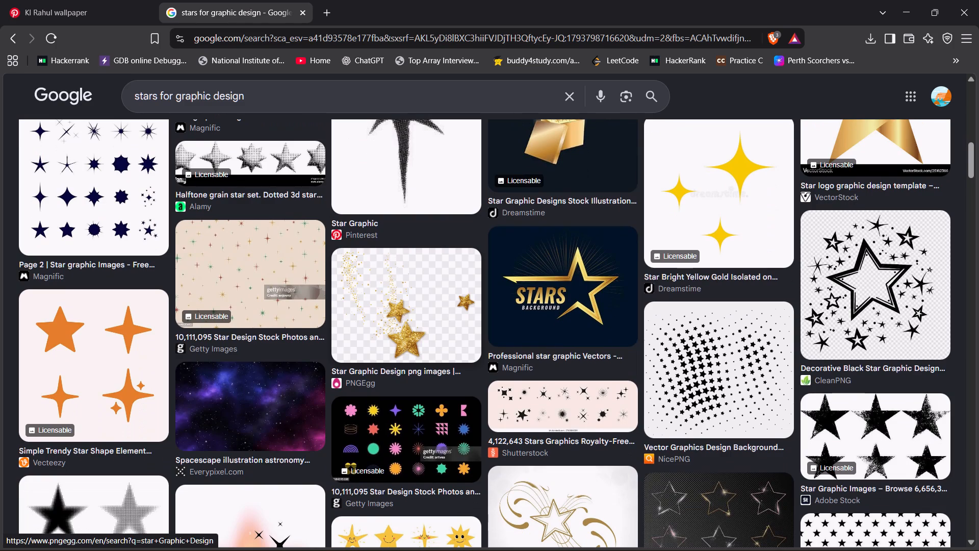
Switch back to Photoshop and show the batsman poster in a maximized window.
left_click(656, 535)
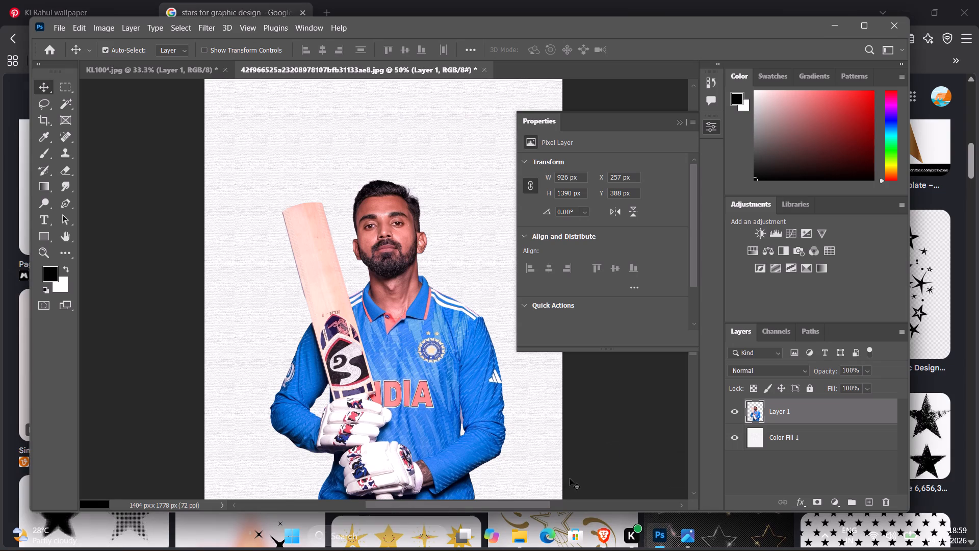
scroll(362, 226, "up", 4)
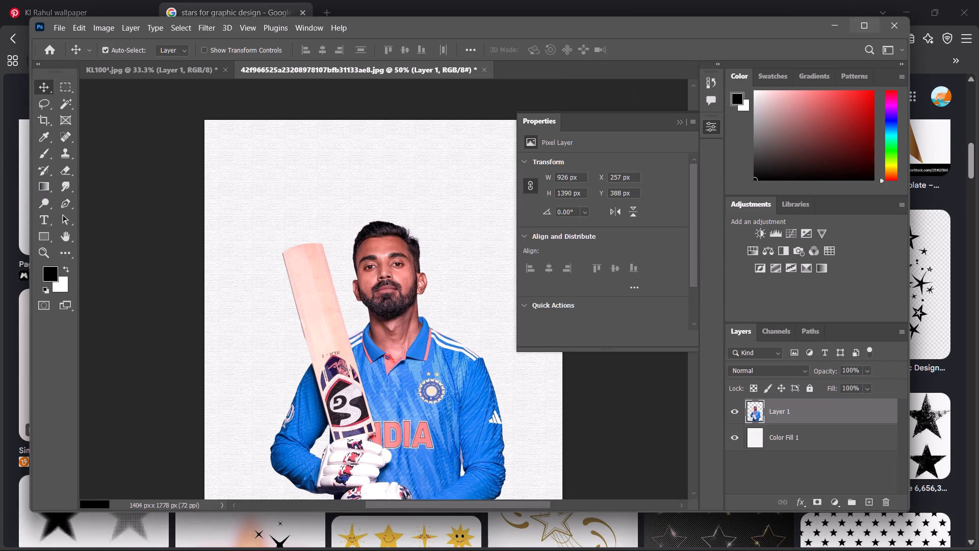
left_click(868, 27)
scroll(395, 295, "down", 1)
scroll(395, 295, "up", 1)
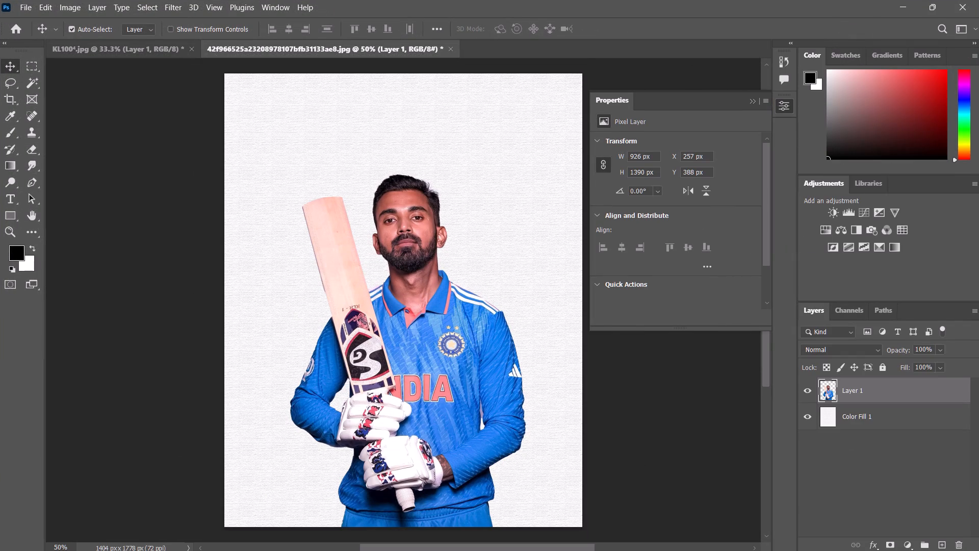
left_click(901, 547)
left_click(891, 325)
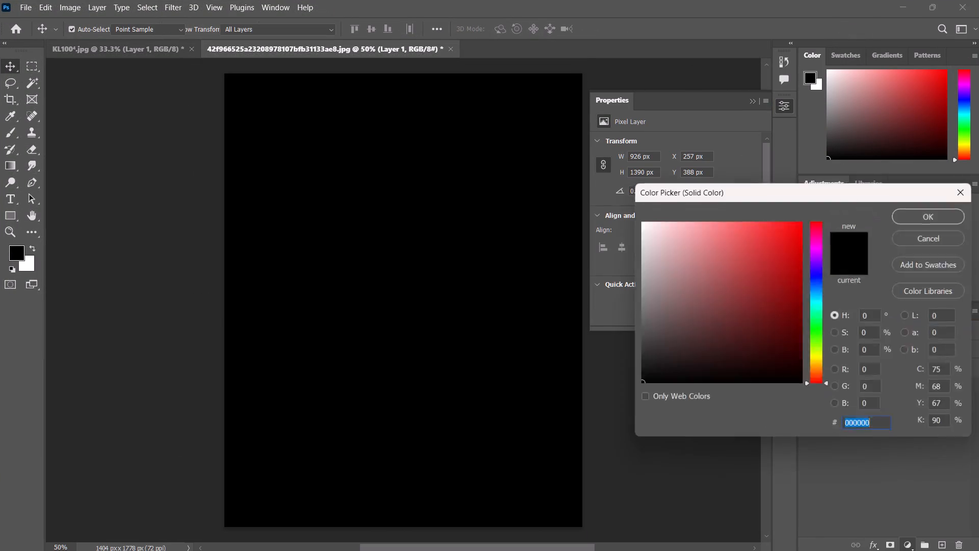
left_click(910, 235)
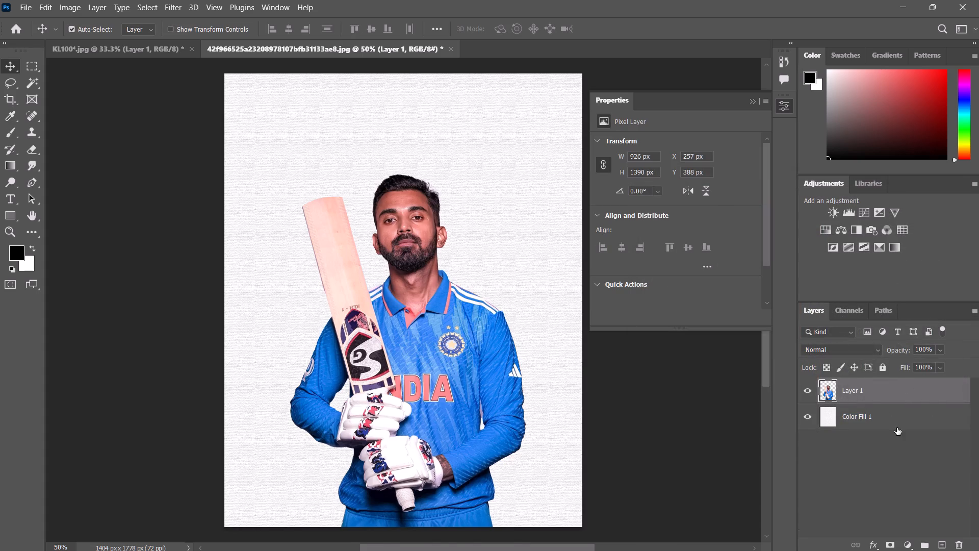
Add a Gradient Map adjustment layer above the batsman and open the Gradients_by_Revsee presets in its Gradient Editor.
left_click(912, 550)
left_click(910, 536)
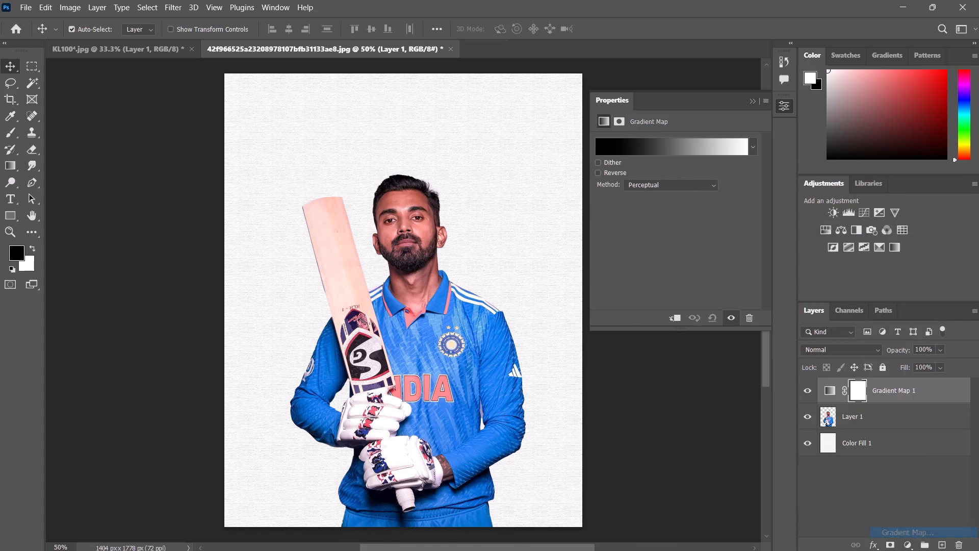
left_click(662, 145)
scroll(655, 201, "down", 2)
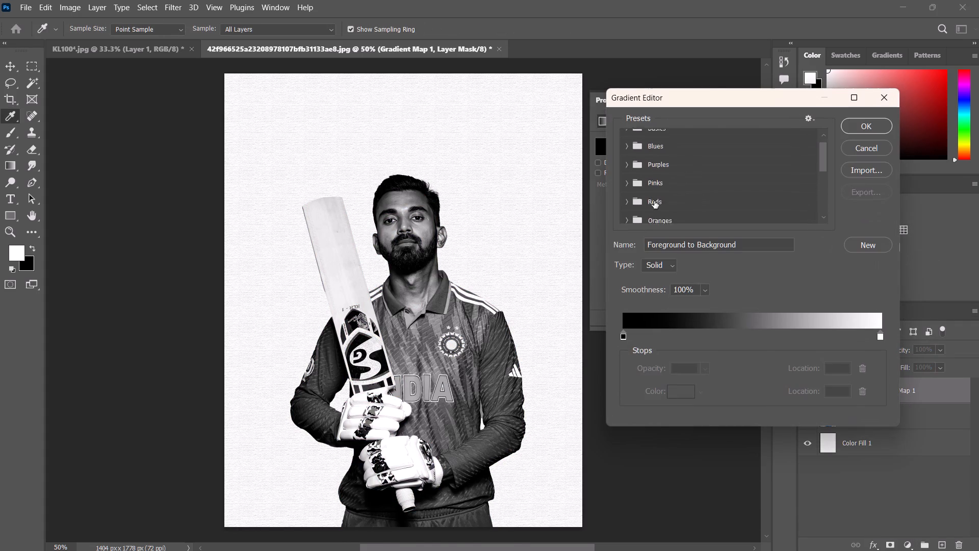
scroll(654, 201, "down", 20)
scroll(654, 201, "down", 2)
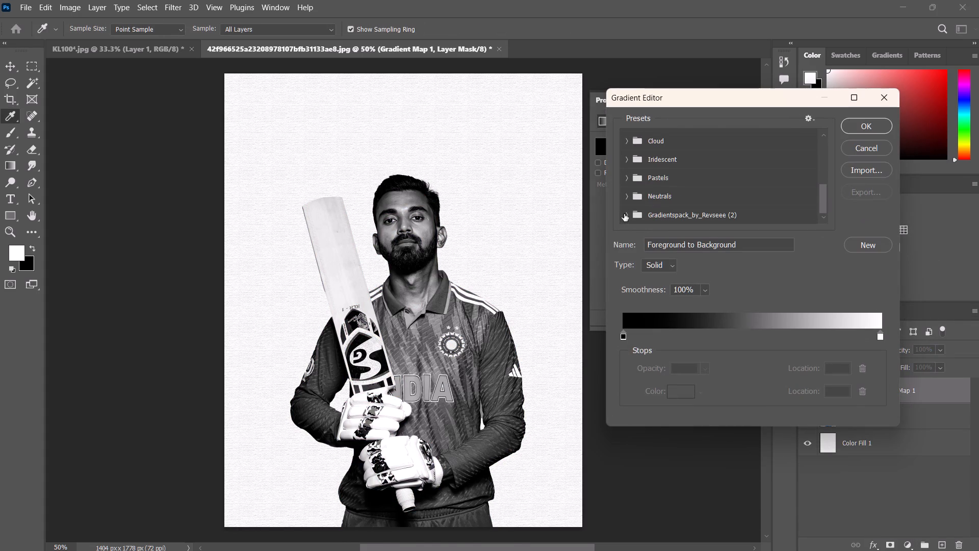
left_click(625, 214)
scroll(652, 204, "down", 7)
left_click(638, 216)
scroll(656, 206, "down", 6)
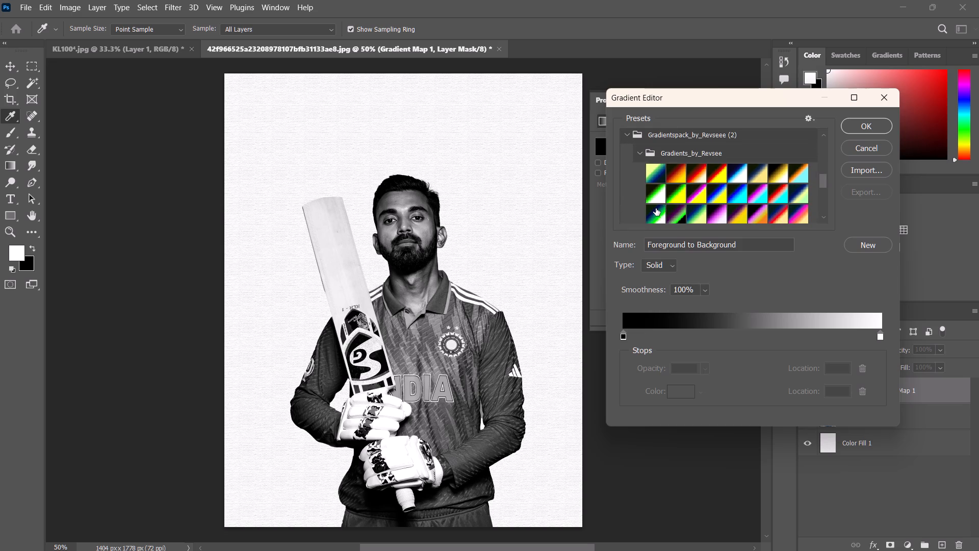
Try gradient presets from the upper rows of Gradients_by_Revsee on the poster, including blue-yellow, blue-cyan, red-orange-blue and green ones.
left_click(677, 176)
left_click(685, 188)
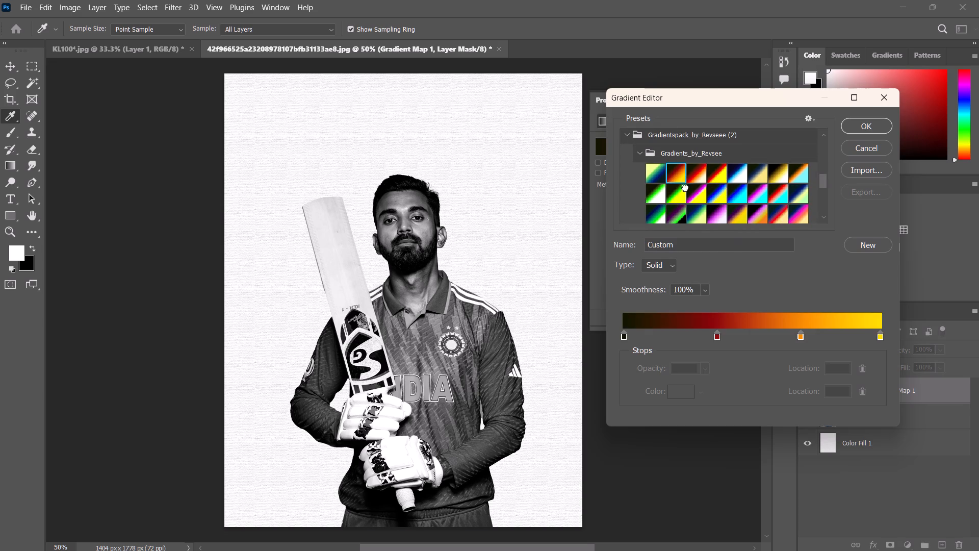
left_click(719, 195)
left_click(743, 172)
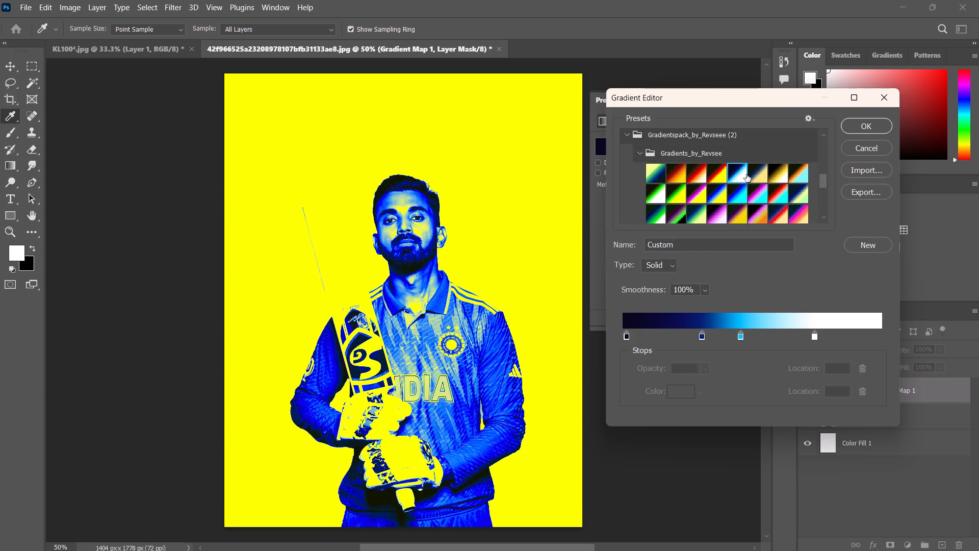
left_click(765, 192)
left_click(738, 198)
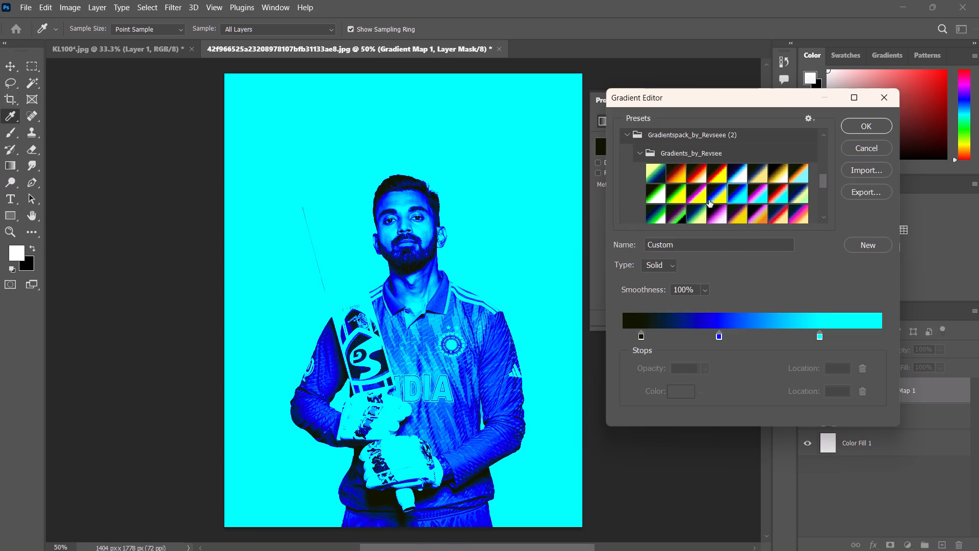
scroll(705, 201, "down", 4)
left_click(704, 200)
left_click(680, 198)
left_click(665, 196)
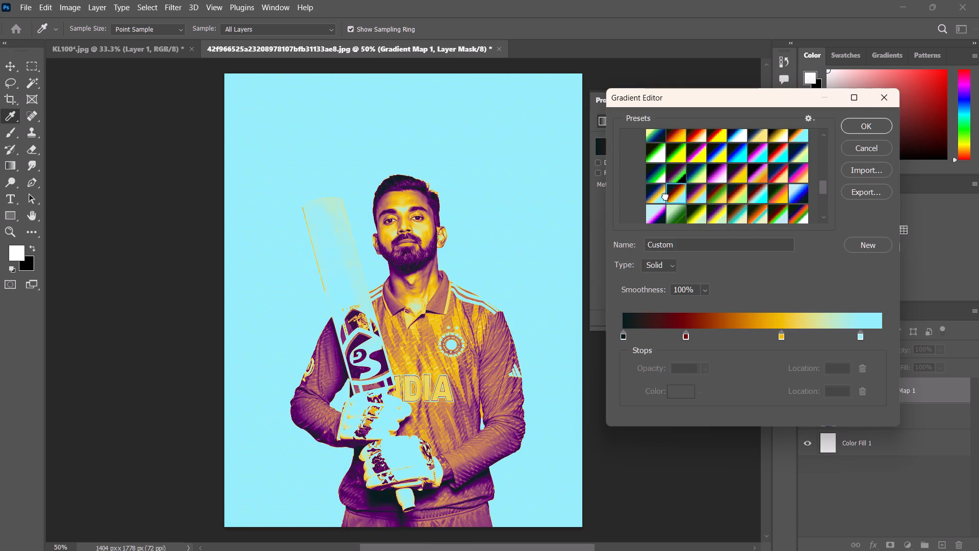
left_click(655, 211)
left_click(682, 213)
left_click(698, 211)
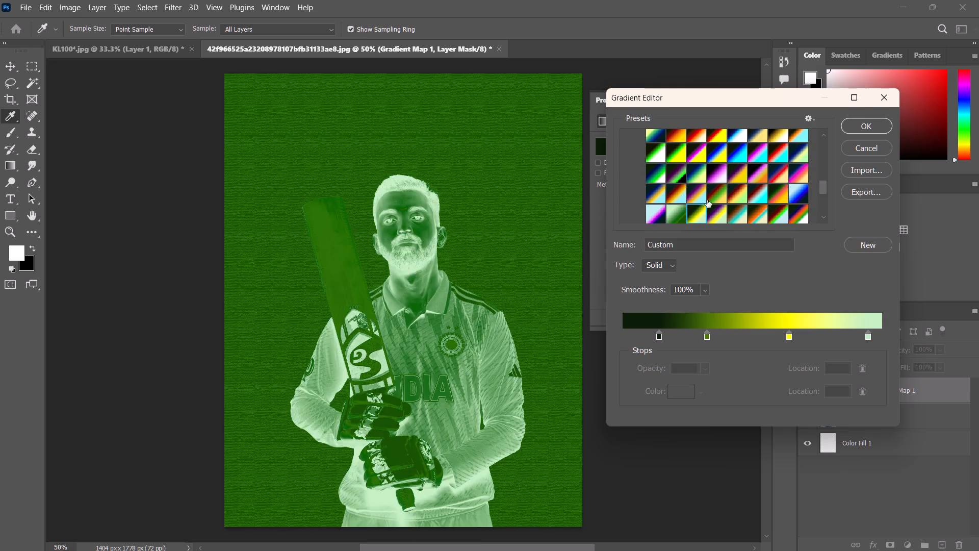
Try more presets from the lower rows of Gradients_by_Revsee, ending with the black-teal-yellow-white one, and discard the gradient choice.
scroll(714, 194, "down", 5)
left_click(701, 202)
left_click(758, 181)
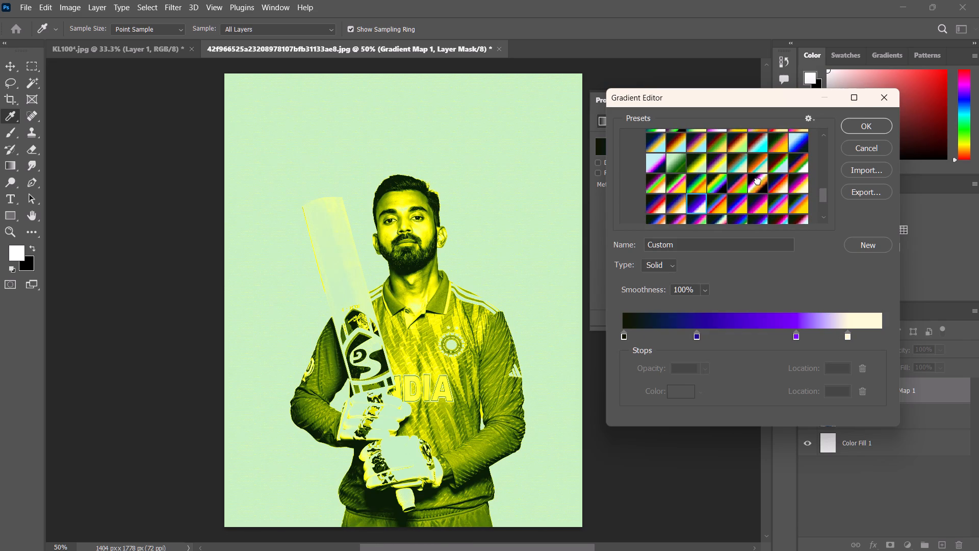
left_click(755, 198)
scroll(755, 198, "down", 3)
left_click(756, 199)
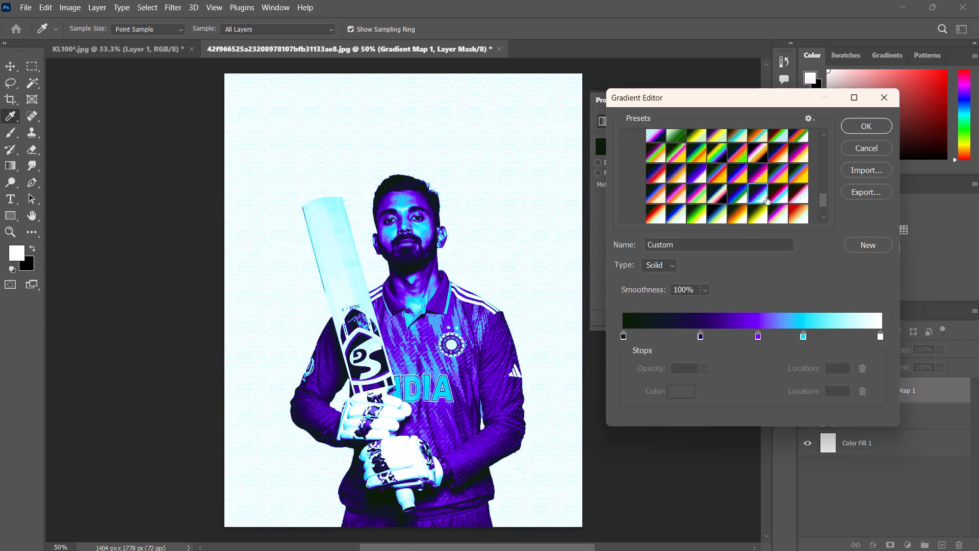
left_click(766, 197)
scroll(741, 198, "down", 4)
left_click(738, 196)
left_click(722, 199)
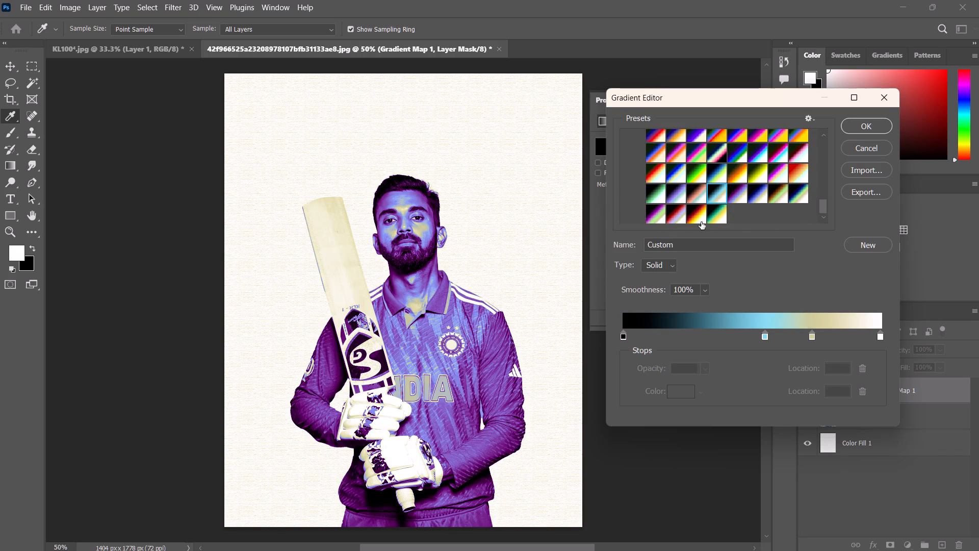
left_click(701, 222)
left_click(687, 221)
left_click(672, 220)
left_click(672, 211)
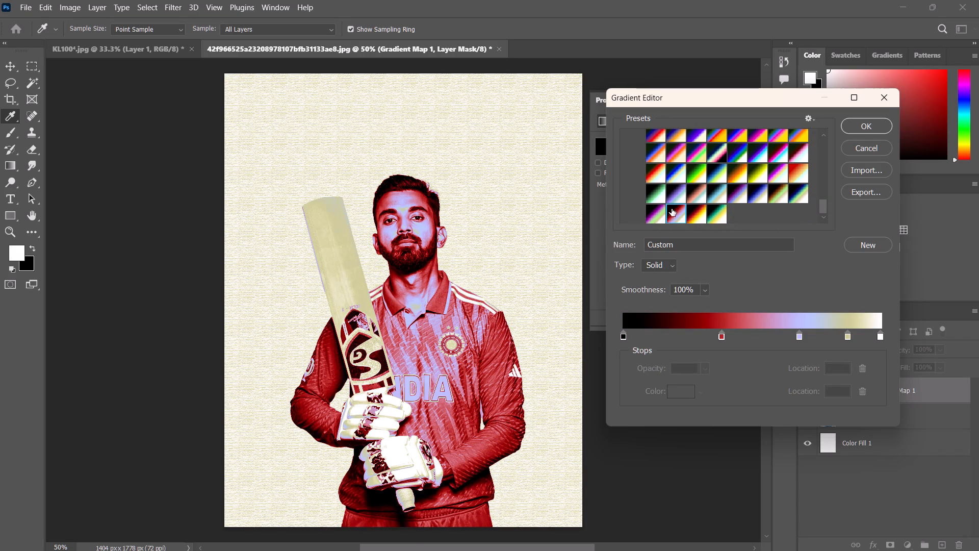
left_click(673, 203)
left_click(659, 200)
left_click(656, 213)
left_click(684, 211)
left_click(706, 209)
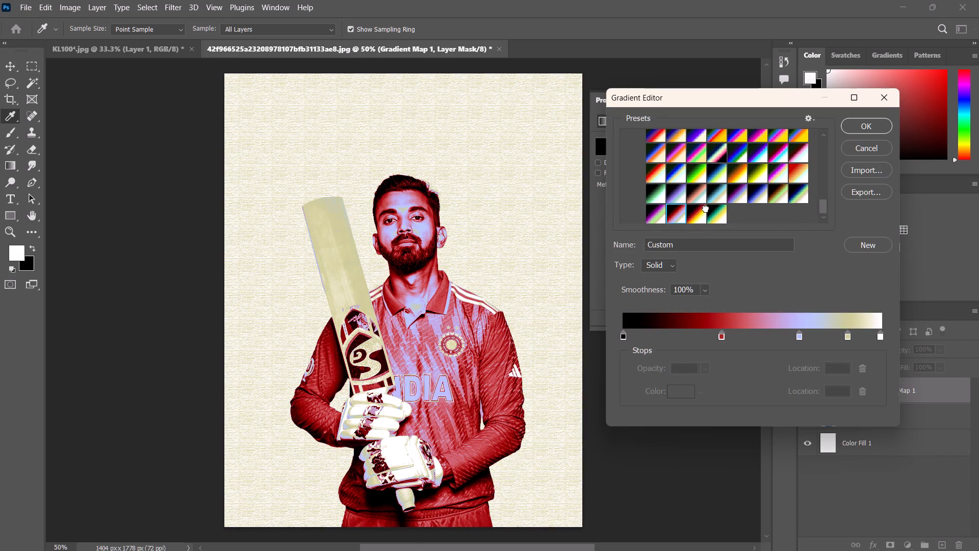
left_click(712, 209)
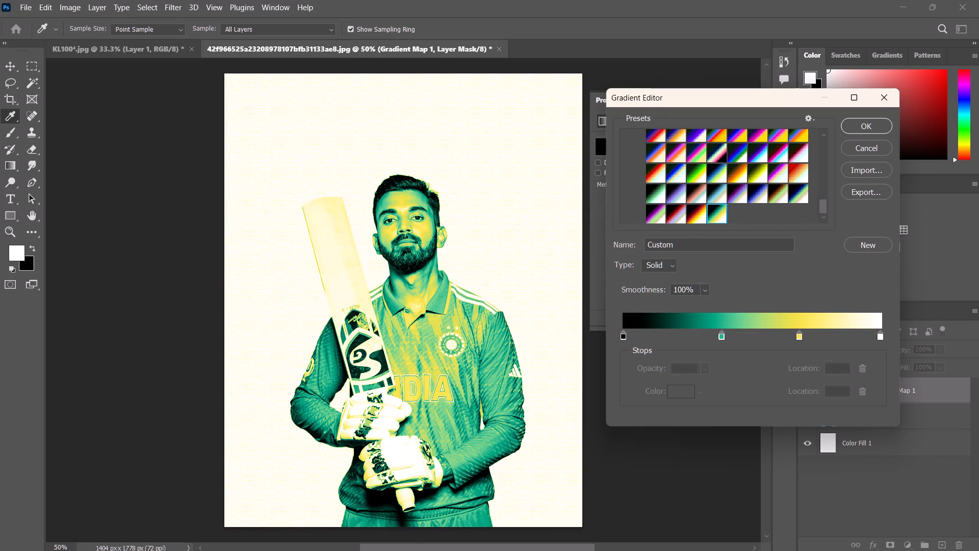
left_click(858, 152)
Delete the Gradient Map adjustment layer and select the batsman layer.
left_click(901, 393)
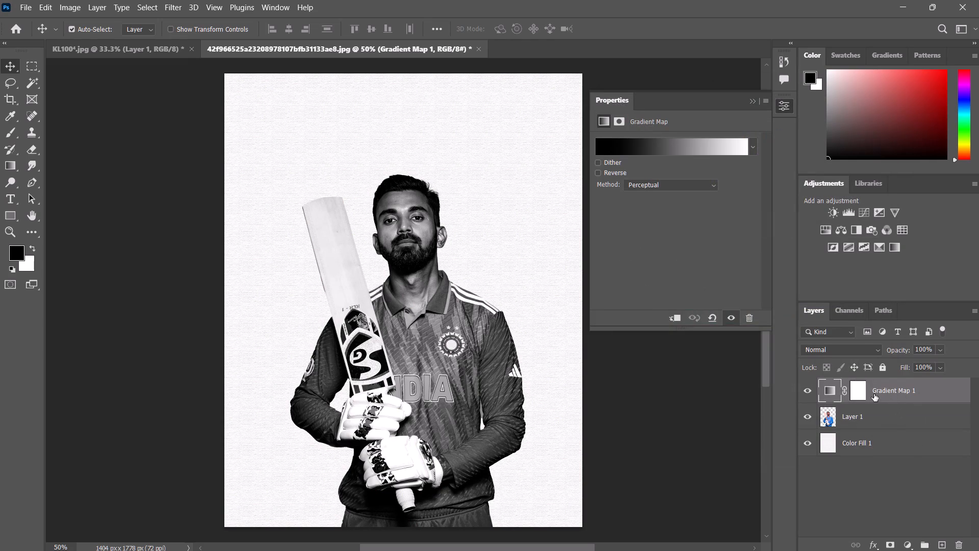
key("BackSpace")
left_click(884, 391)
Add the text "kl rahul" in Algerian above the batsman's head and enlarge it to about 98 pt.
scroll(413, 293, "up", 3)
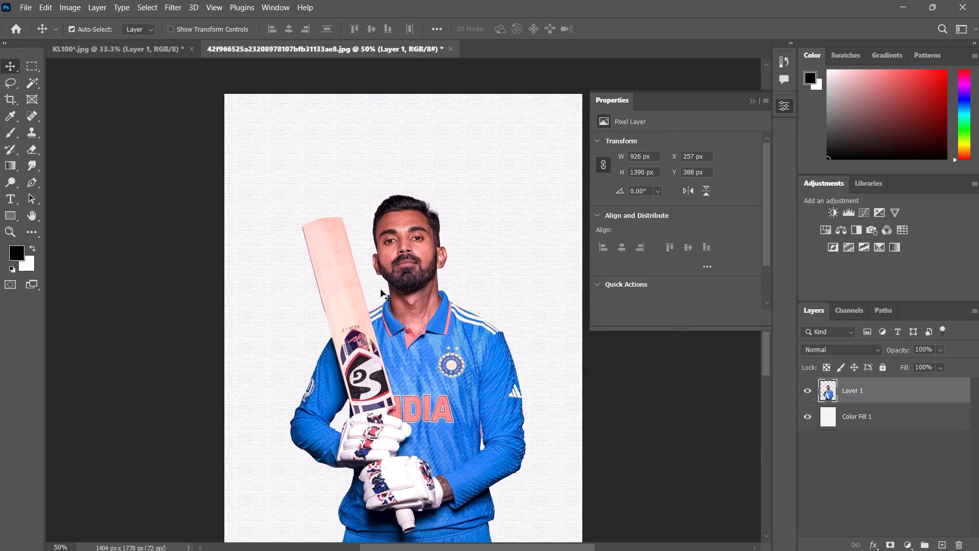
left_click(10, 193)
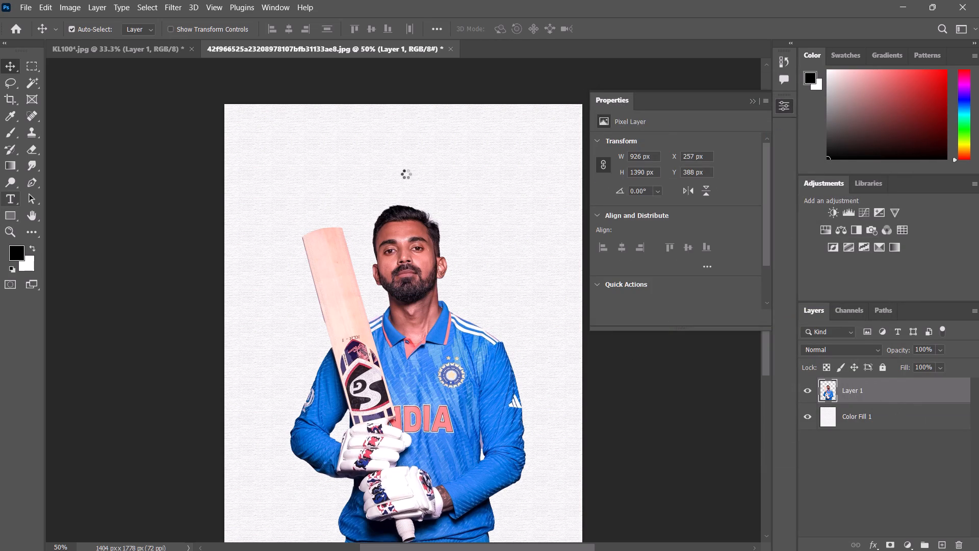
left_click(379, 165)
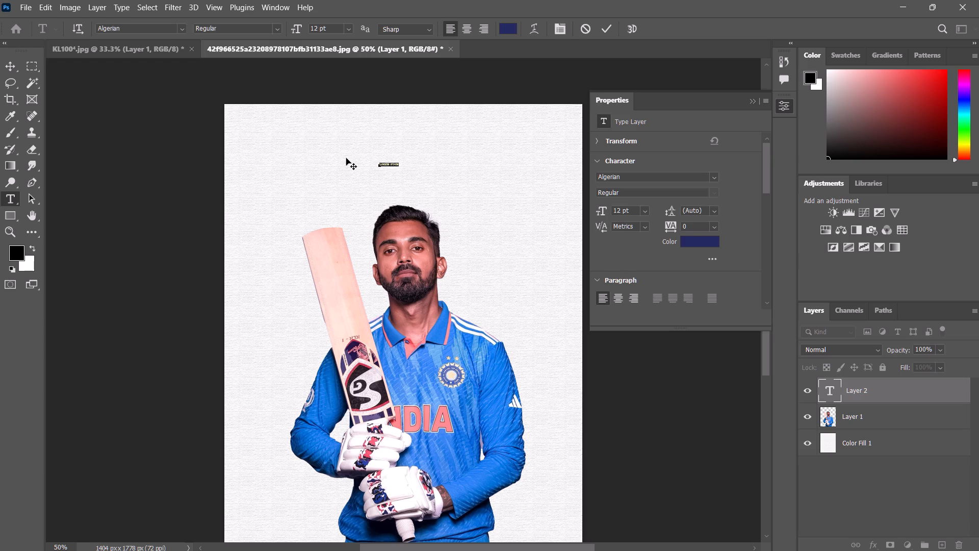
type("kl rahul")
key("ctrl+a")
left_click_drag(396, 170, 447, 190, "ctrl")
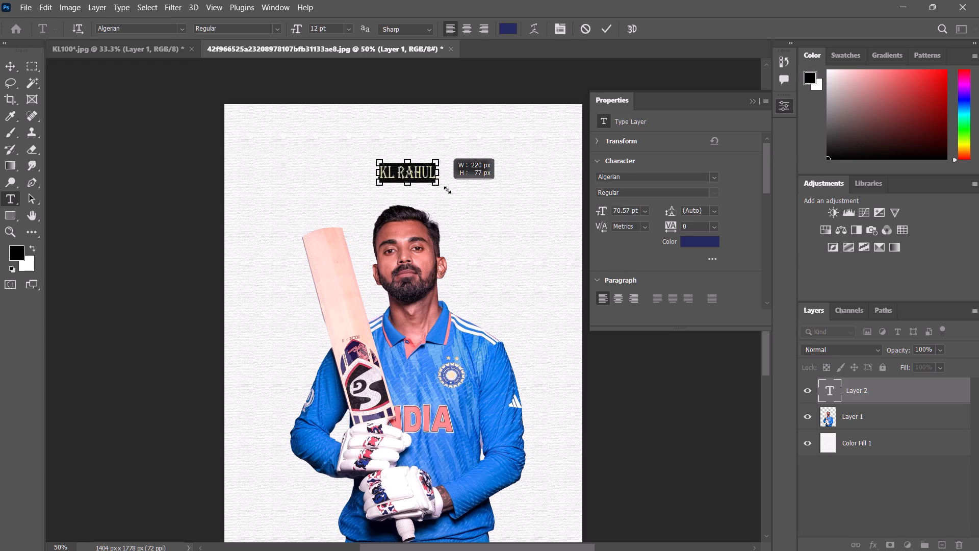
left_click_drag(447, 190, 480, 194, "ctrl")
key("Return")
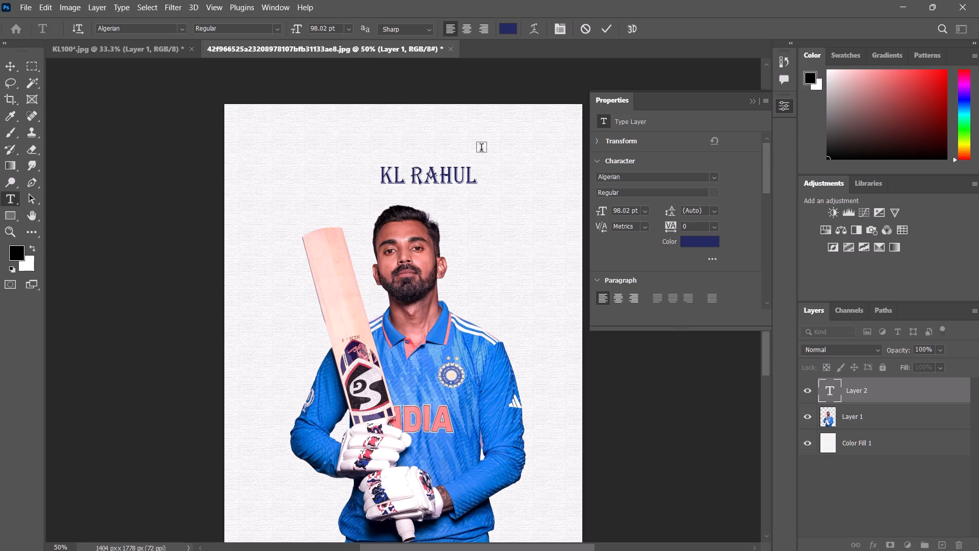
Move the KL Rahul title horizontally to the poster's right margin, just above the batsman's head height.
key("v")
left_click_drag(445, 178, 511, 174)
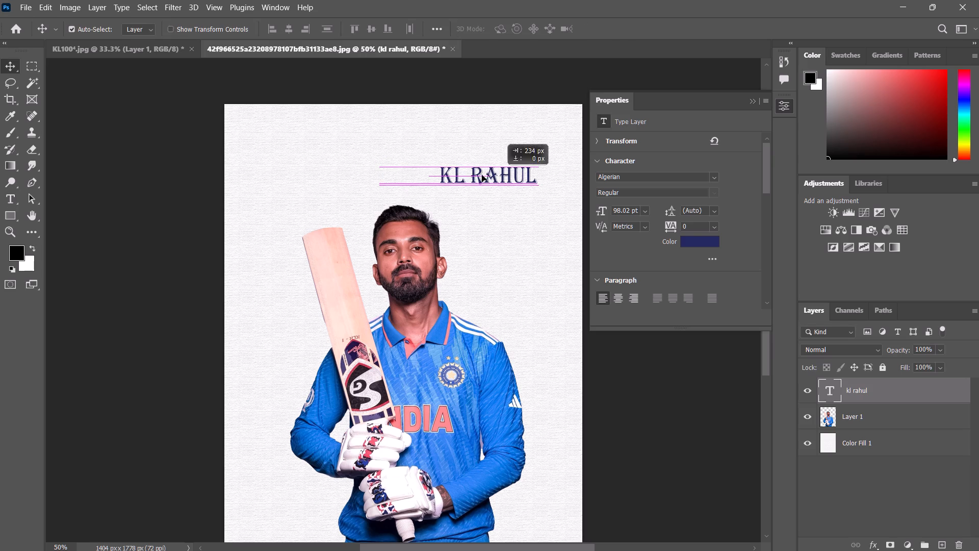
left_click_drag(468, 176, 500, 178)
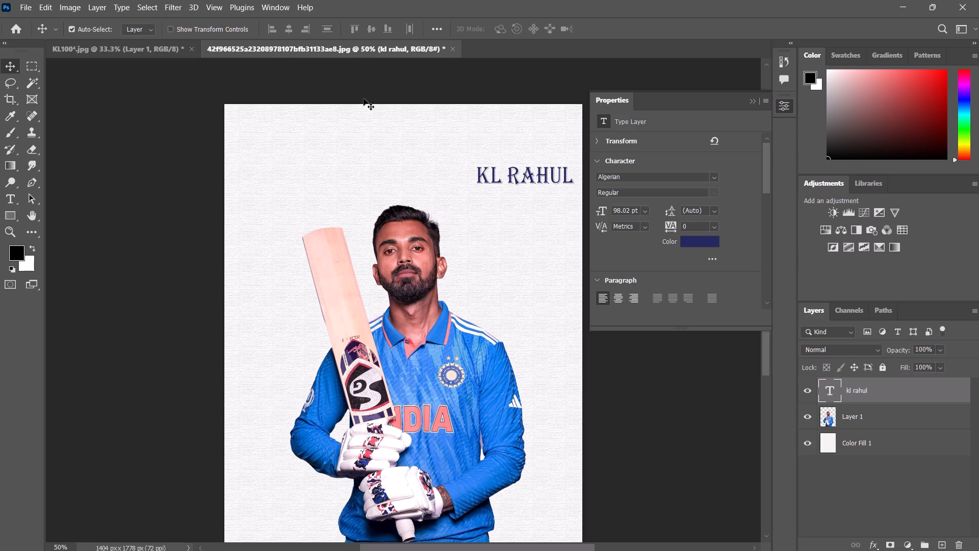
Select the KL Rahul title text and preview fonts from the start of the font list through Achilles.
double_click(517, 177)
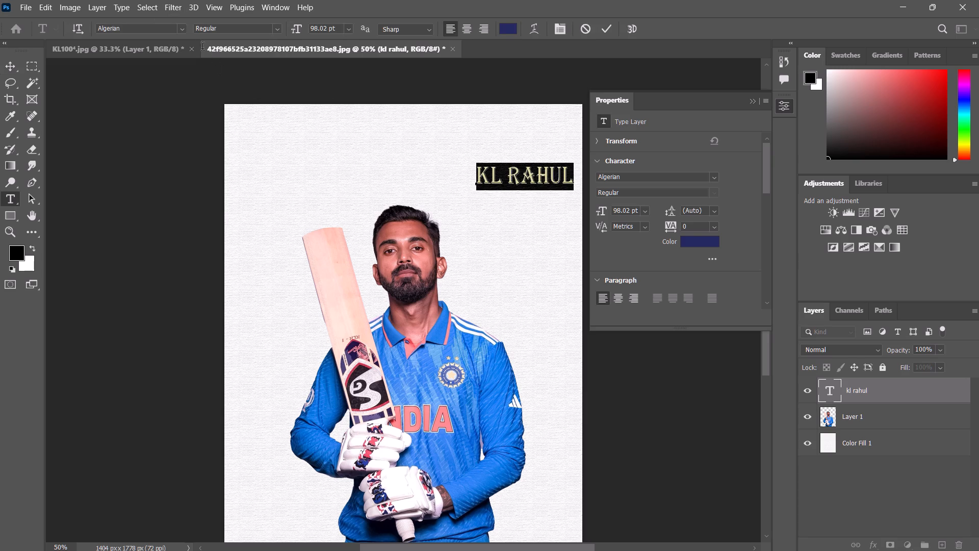
left_click(181, 30)
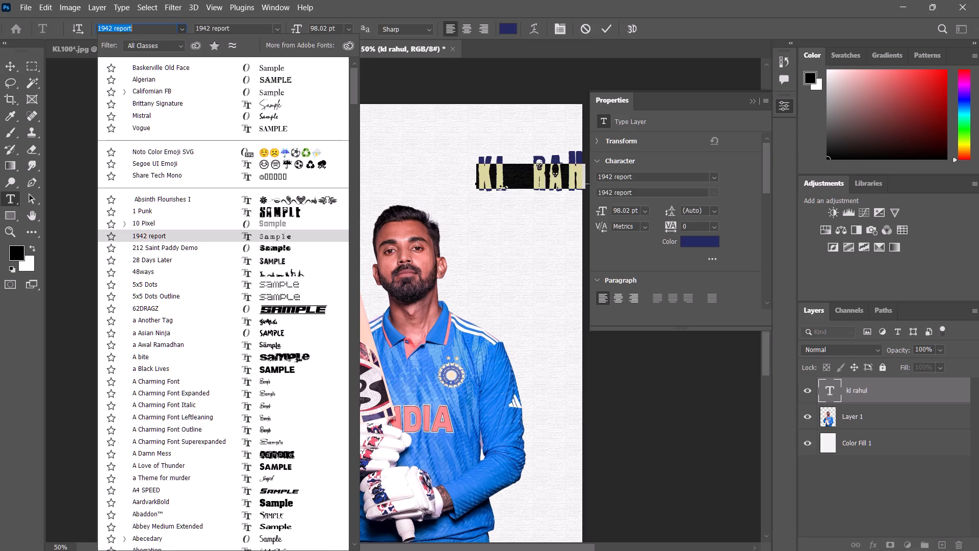
scroll(260, 263, "down", 5)
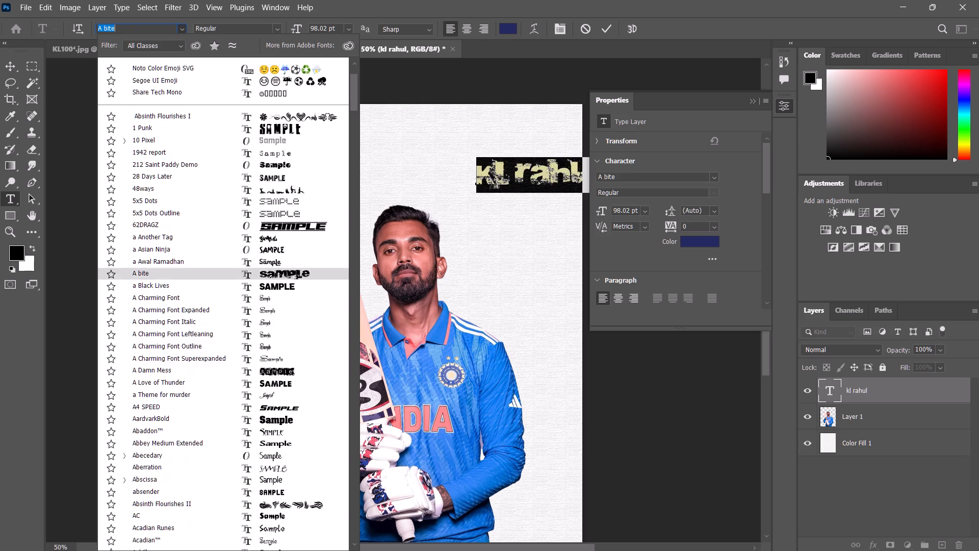
scroll(255, 271, "down", 7)
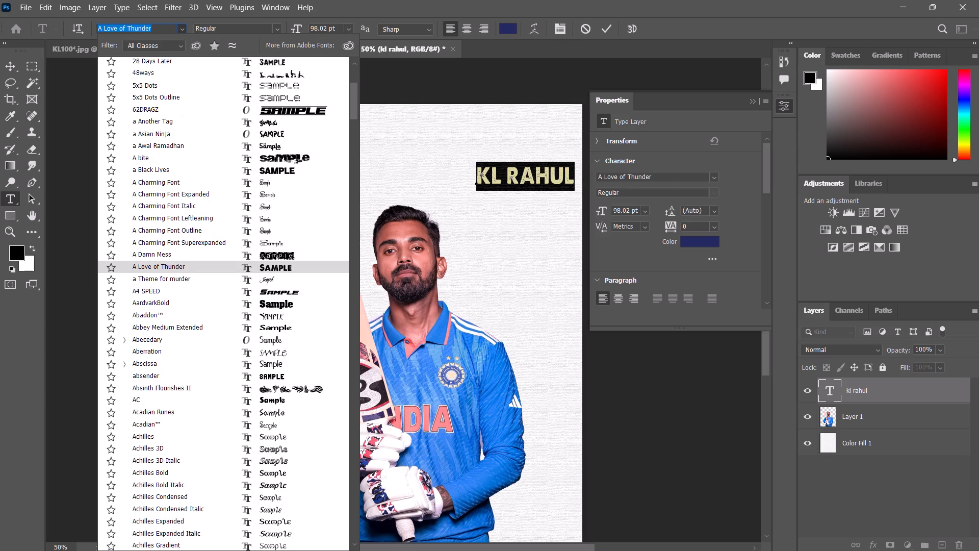
scroll(252, 279, "down", 3)
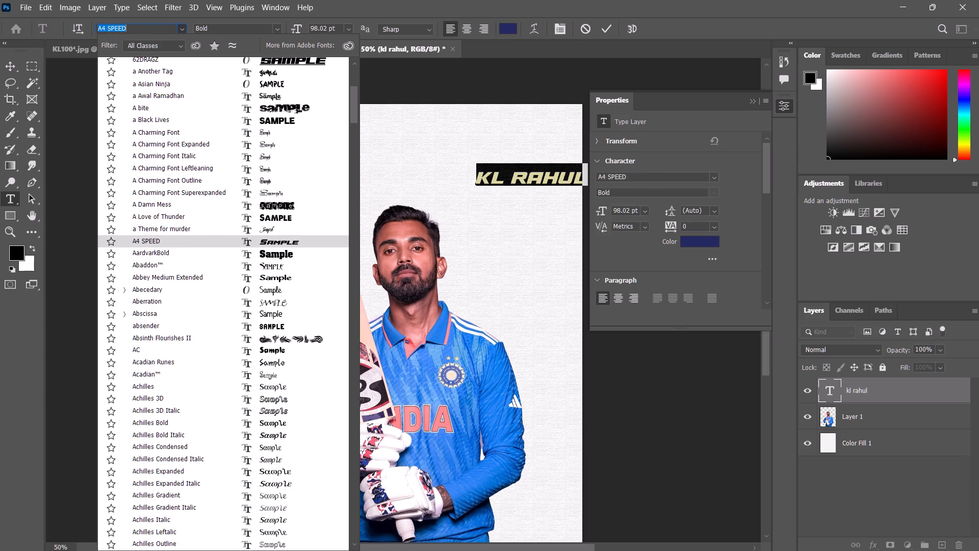
scroll(259, 328, "down", 2)
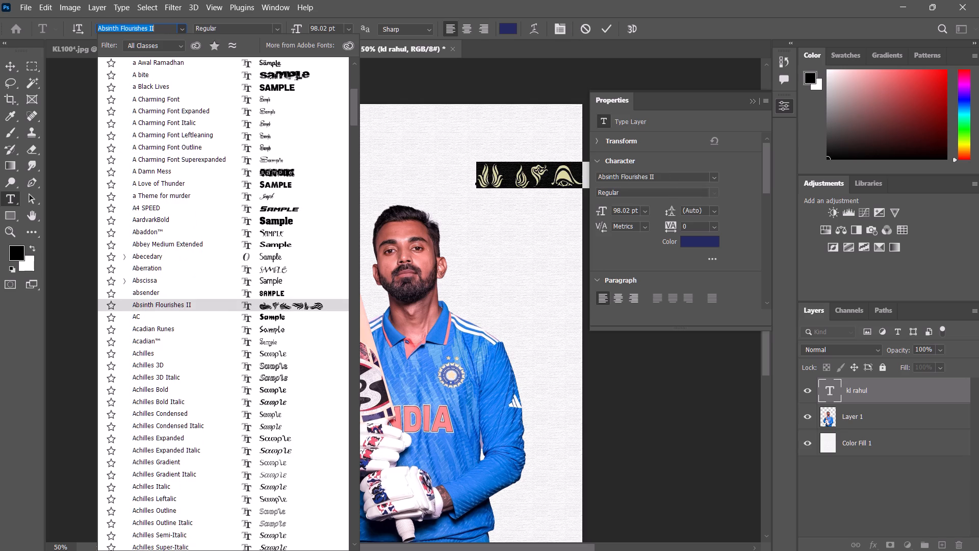
scroll(259, 328, "down", 9)
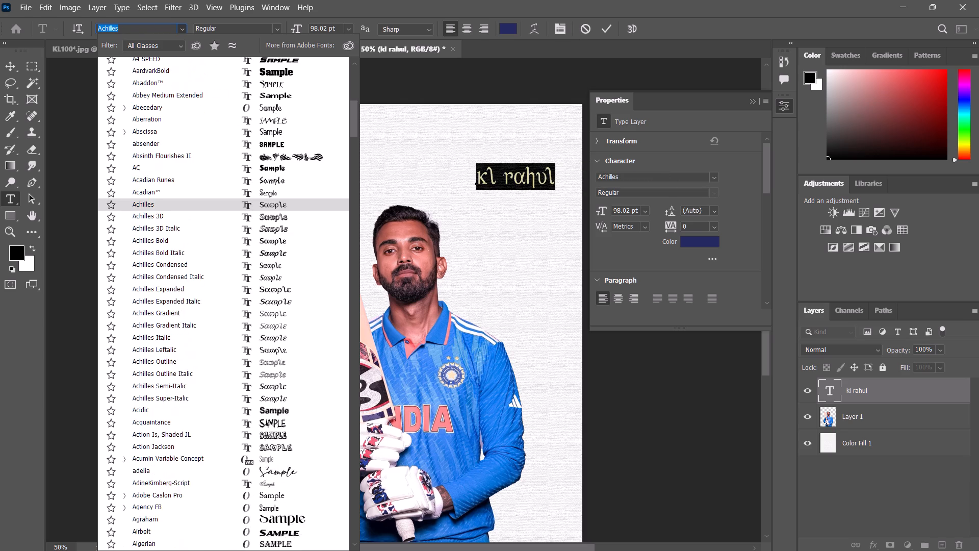
Preview the title in fonts from Agraham through Cascadia Mono, including Arial Rounded MT Bold, Bigtimes and Britannic Bold.
scroll(261, 320, "down", 8)
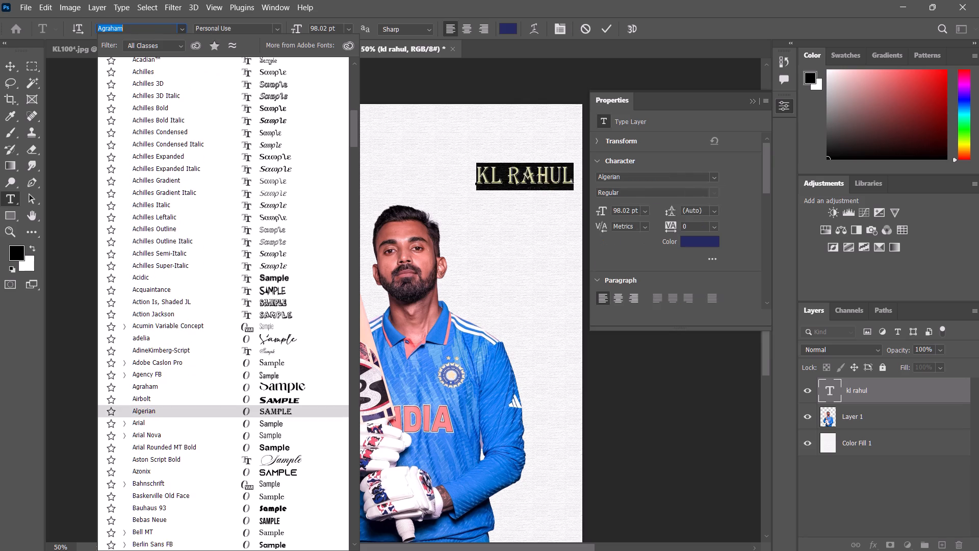
scroll(274, 384, "down", 1)
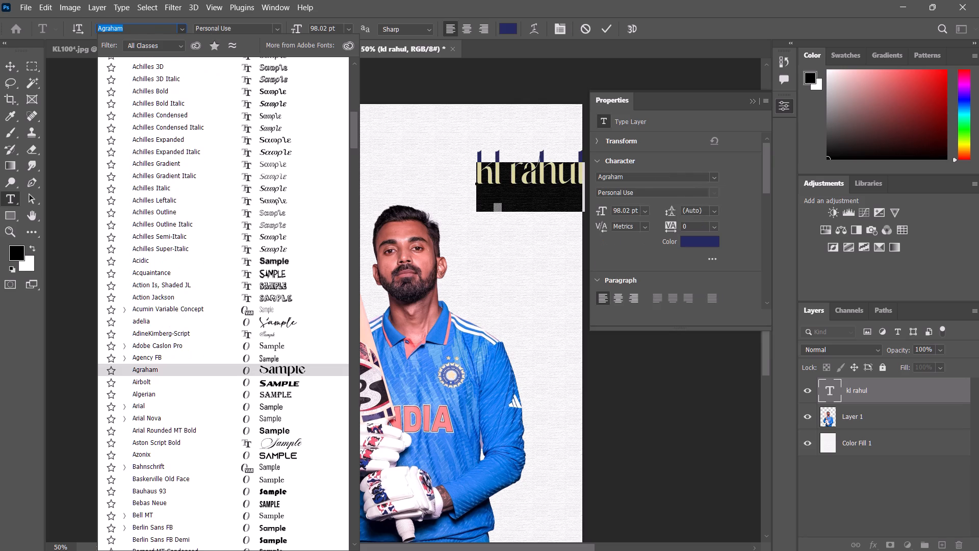
scroll(274, 391, "down", 2)
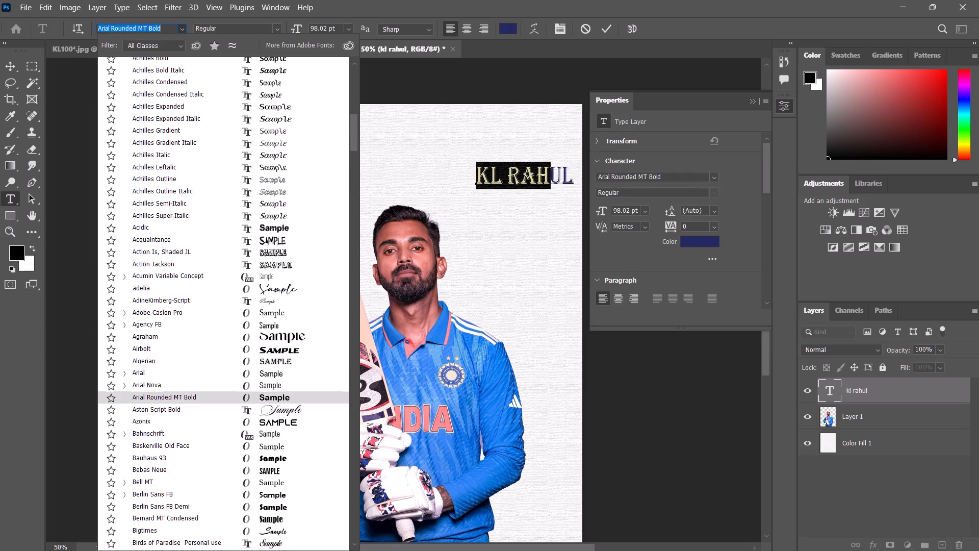
scroll(273, 425, "down", 2)
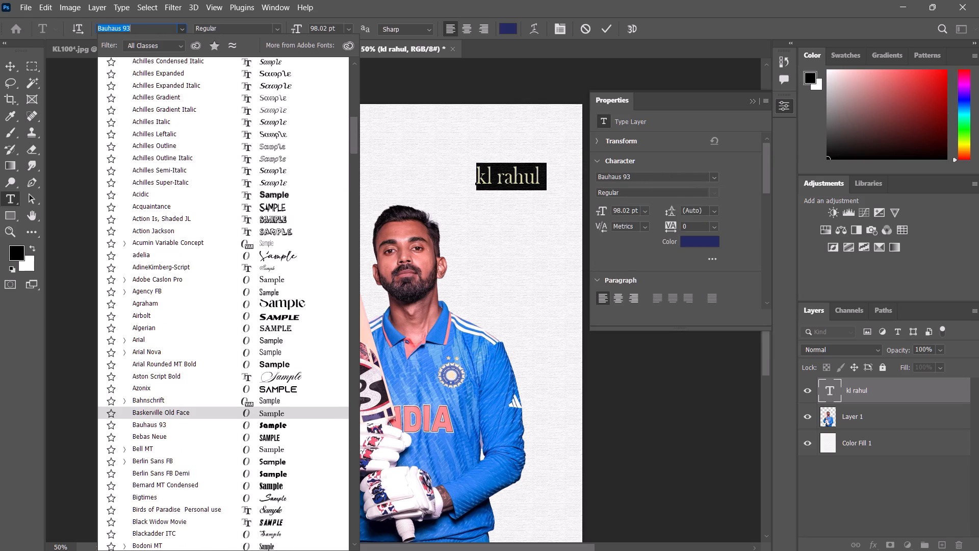
scroll(274, 431, "down", 3)
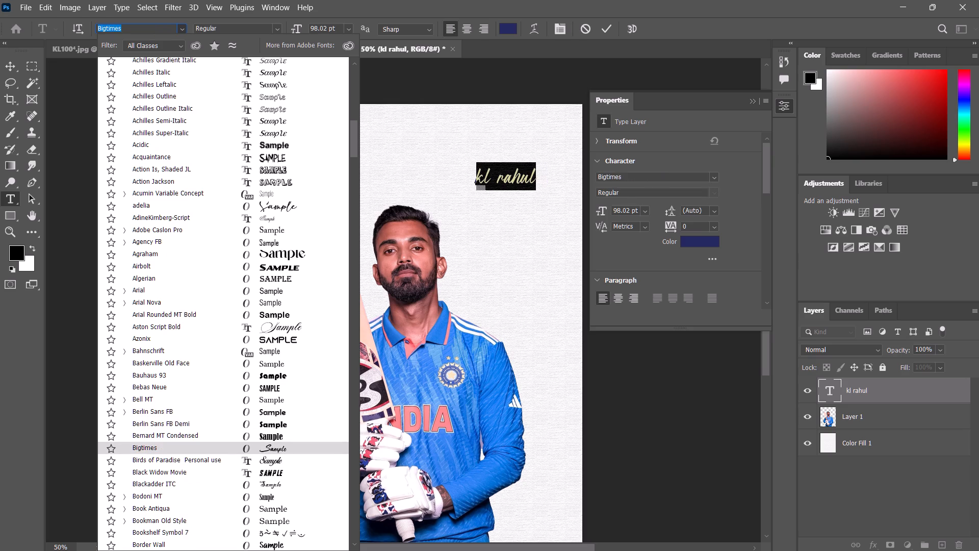
scroll(274, 452, "down", 2)
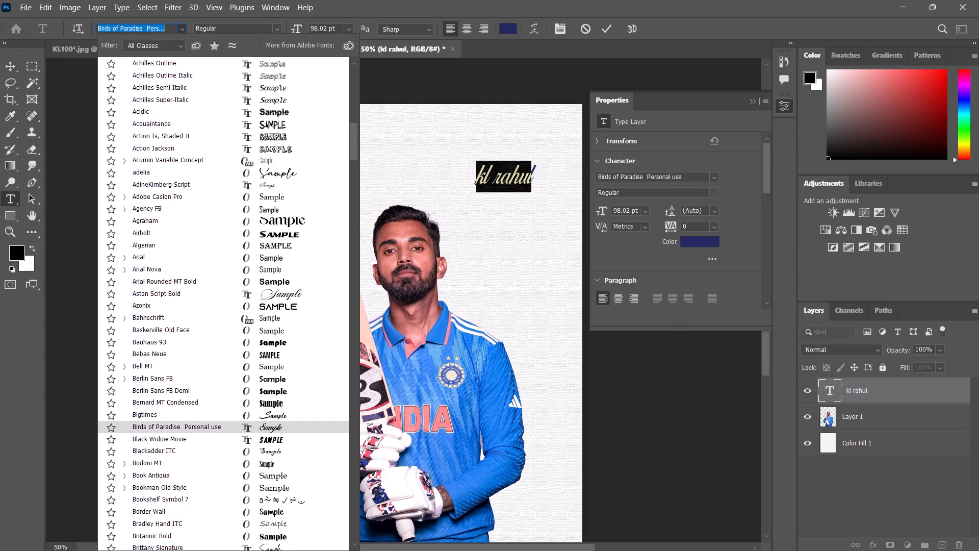
scroll(273, 472, "down", 6)
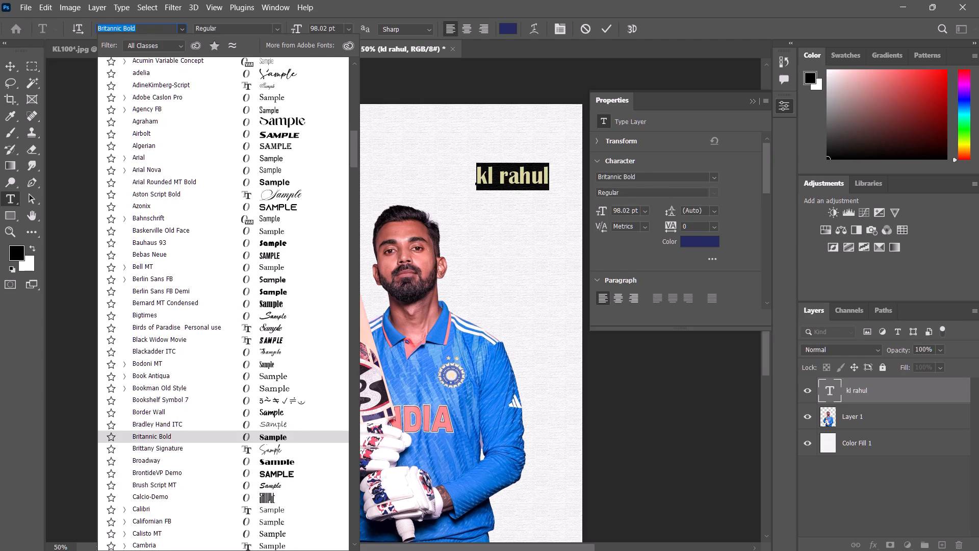
scroll(273, 469, "down", 6)
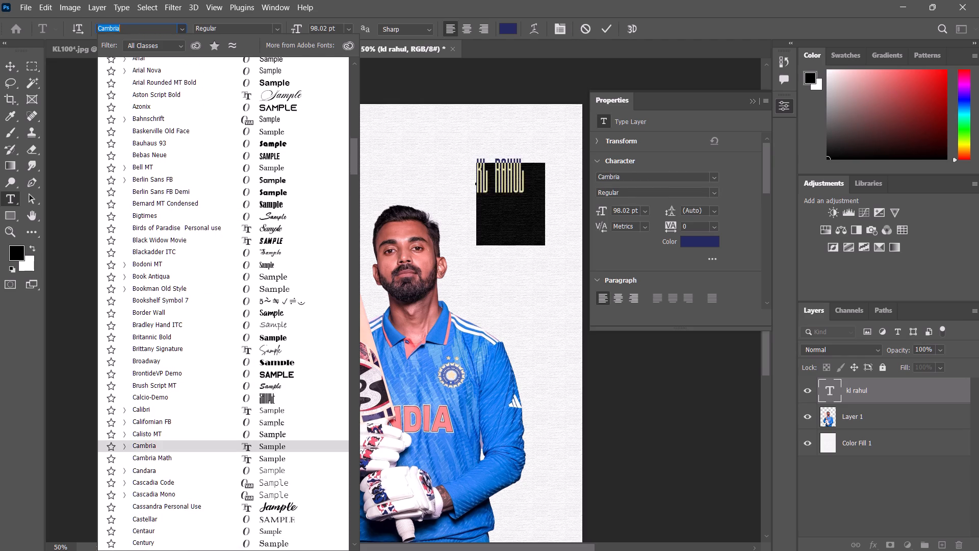
scroll(253, 447, "down", 16)
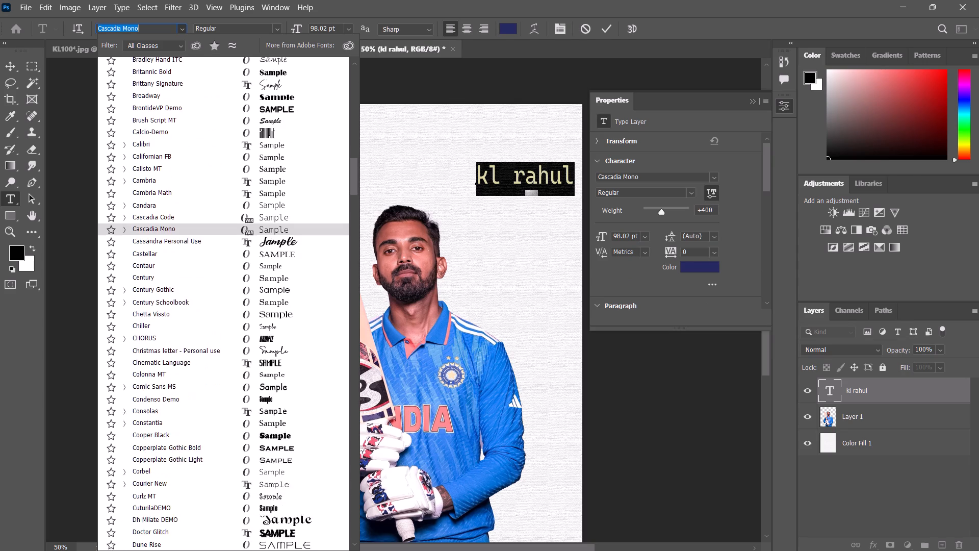
Preview the title in fonts from Dune Rise through Kung-Fu Master Academy Italic, and close the font list without choosing one.
scroll(252, 445, "down", 16)
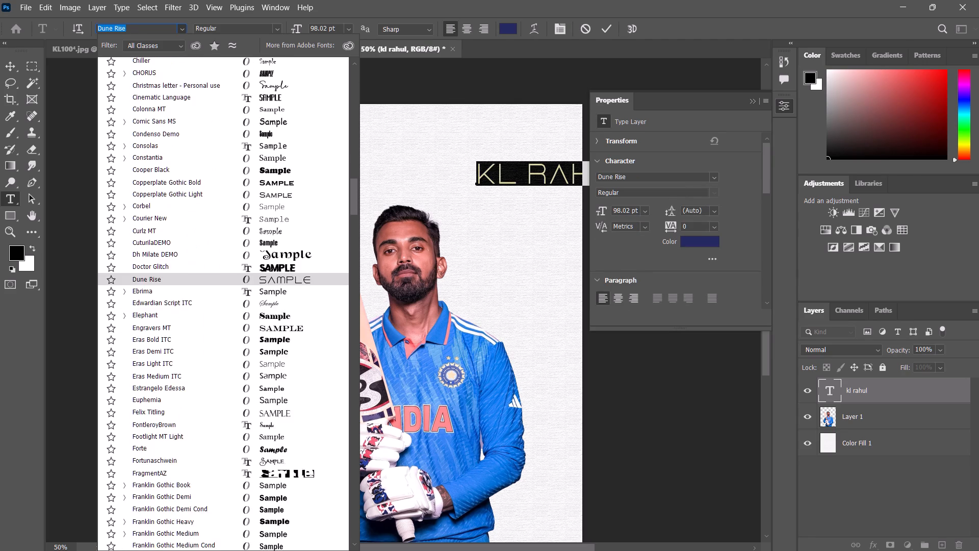
scroll(249, 441, "down", 18)
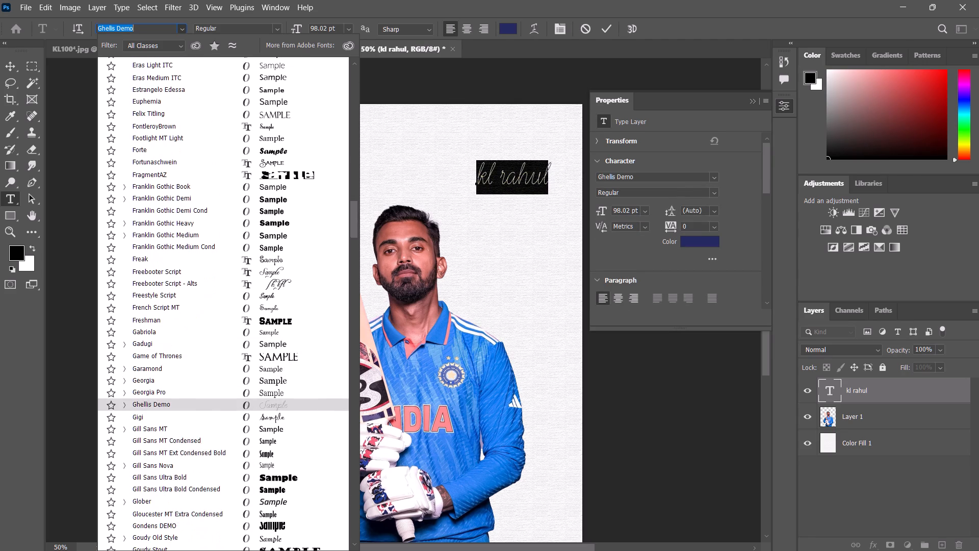
scroll(248, 439, "down", 6)
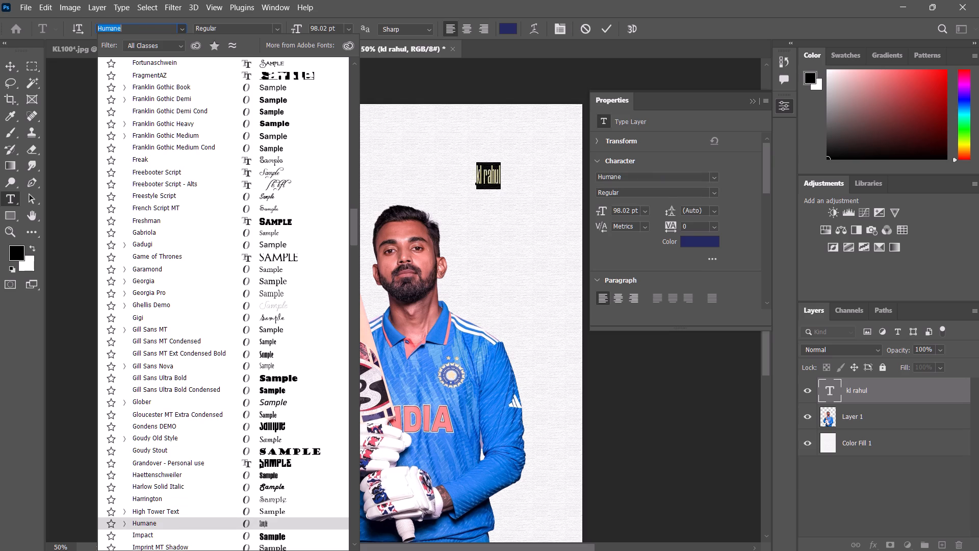
scroll(161, 519, "down", 4)
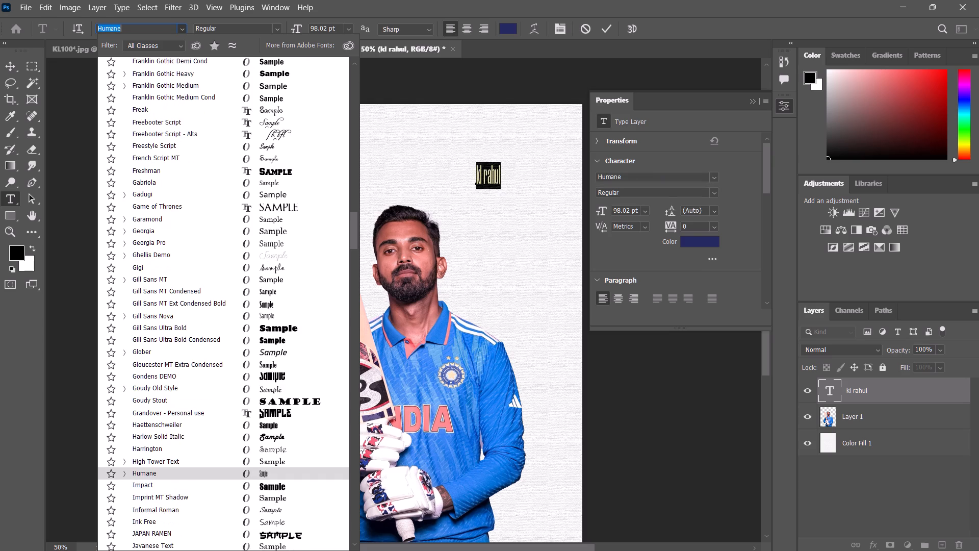
scroll(161, 519, "down", 5)
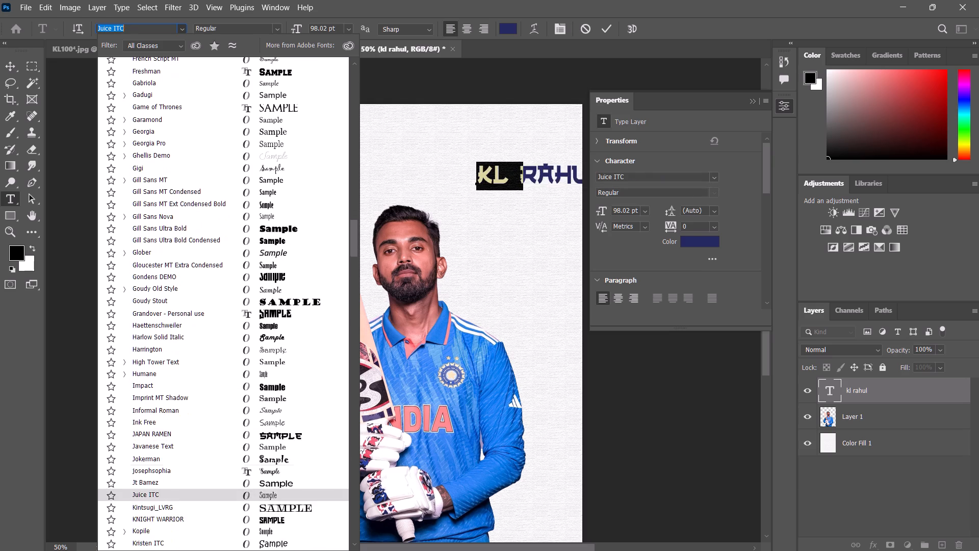
scroll(165, 473, "down", 7)
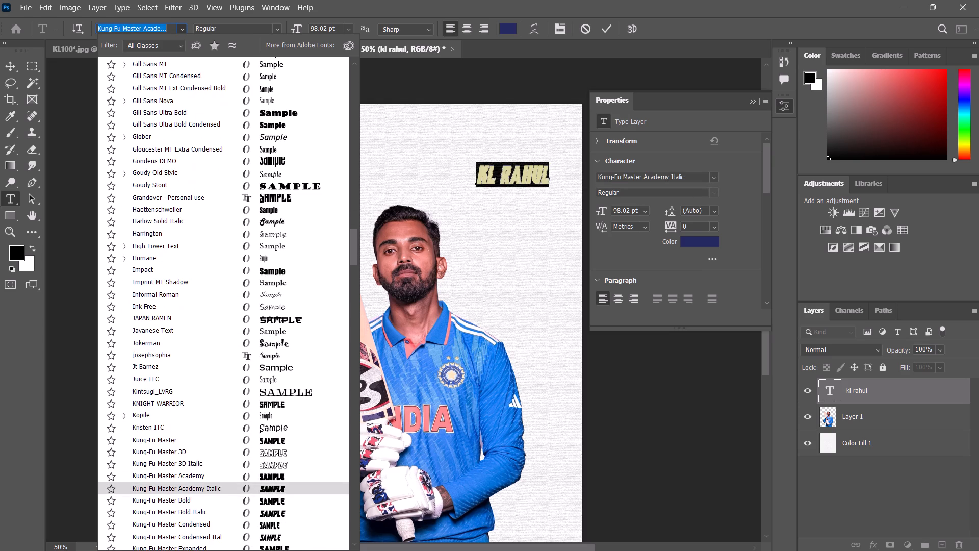
left_click(917, 0)
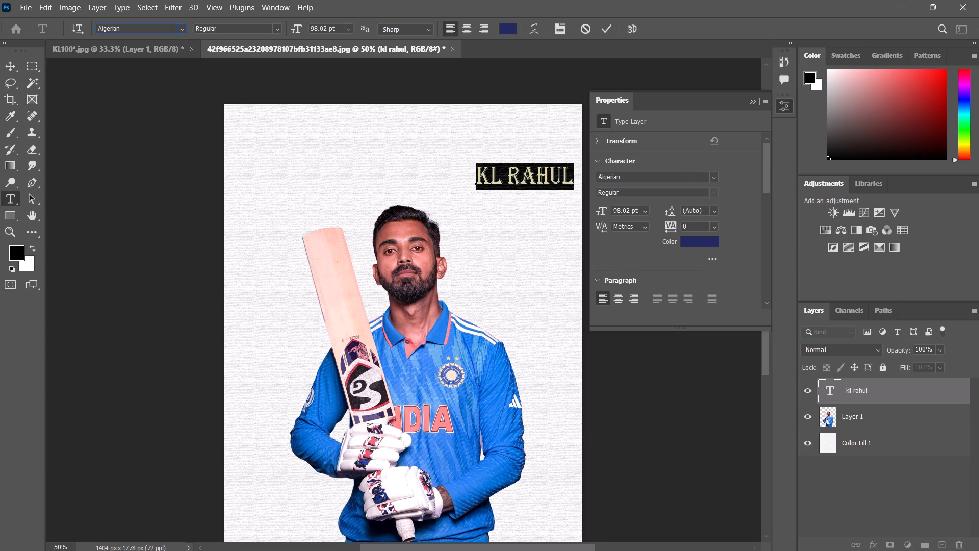
Switch to File Explorer and open the HUMANE Typeface folder inside fffonts on New Volume (E:).
left_click(897, 9)
left_click(512, 547)
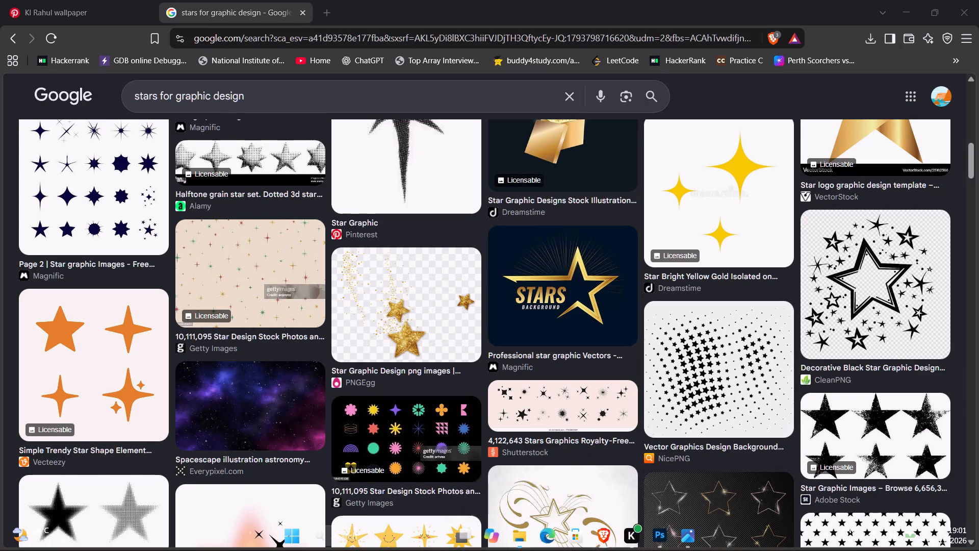
left_click(68, 521)
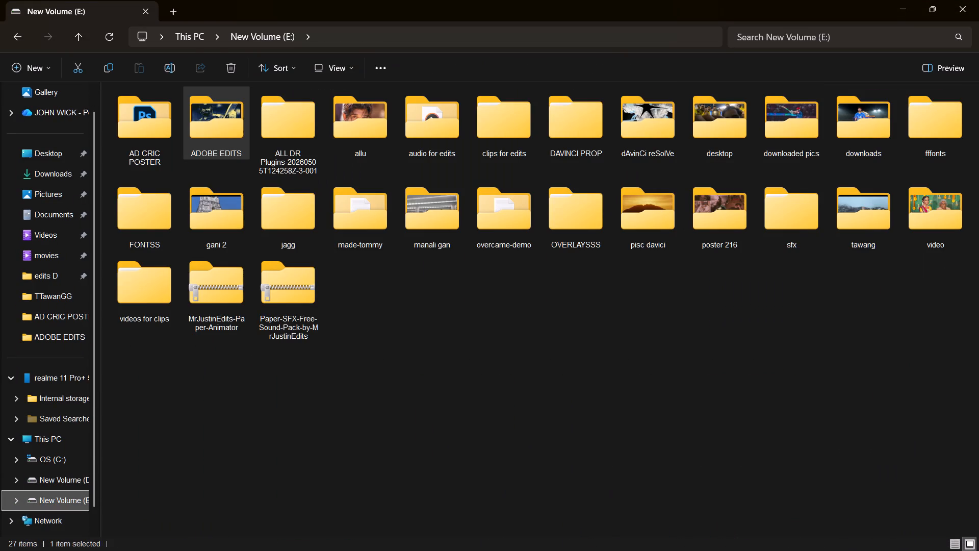
double_click(940, 125)
double_click(148, 131)
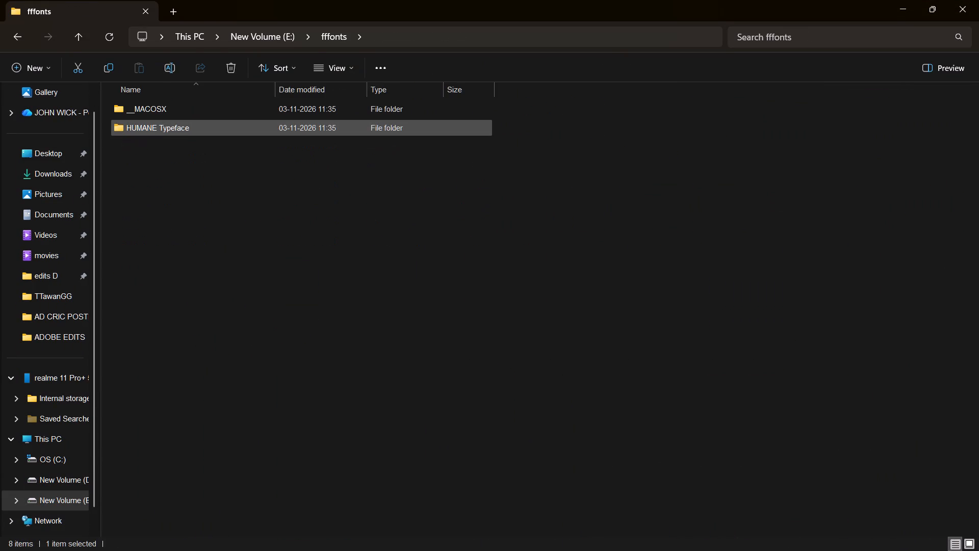
double_click(147, 127)
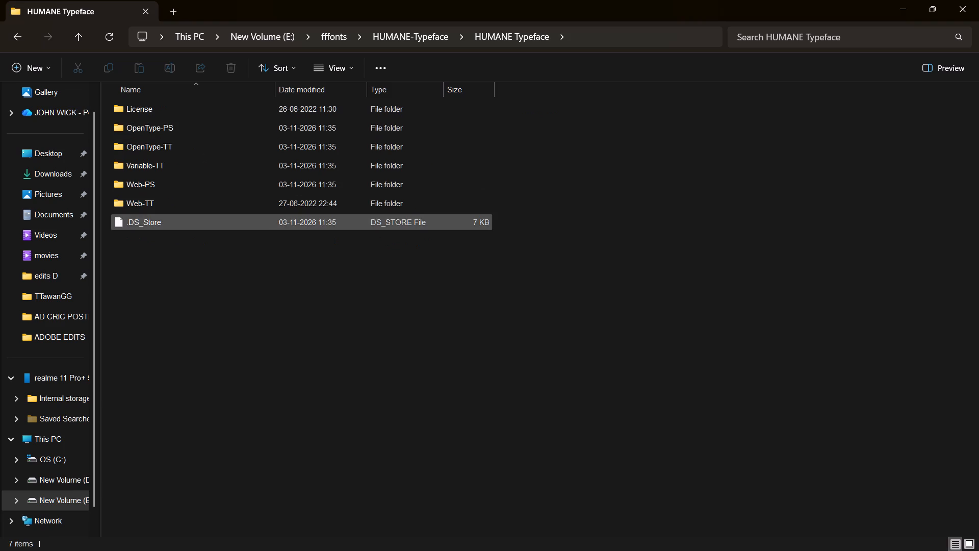
Open the OpenType-PS folder to look at the Humane font files.
double_click(150, 129)
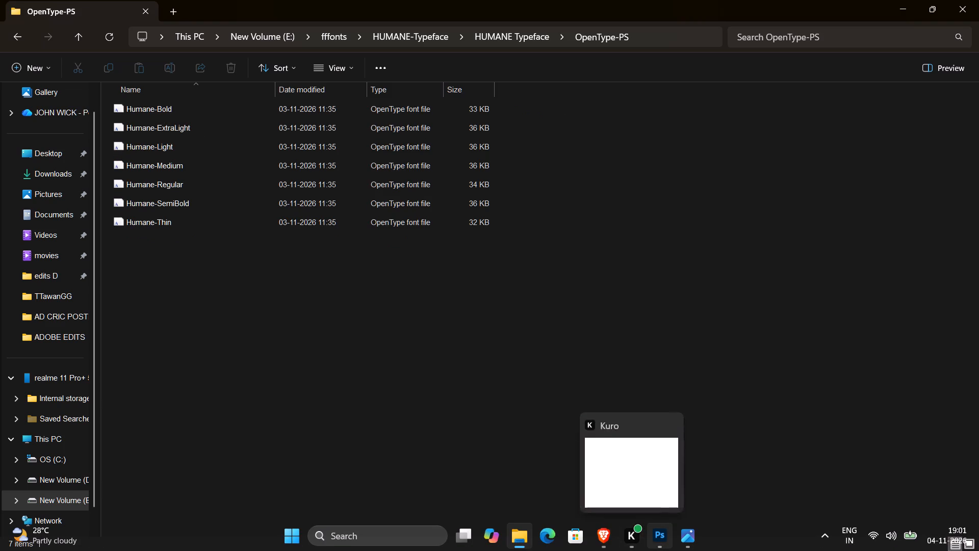
Switch to Photoshop and preview the title in fonts from the start of the list through Humane, including Candara's styles.
left_click(651, 545)
left_click(137, 31)
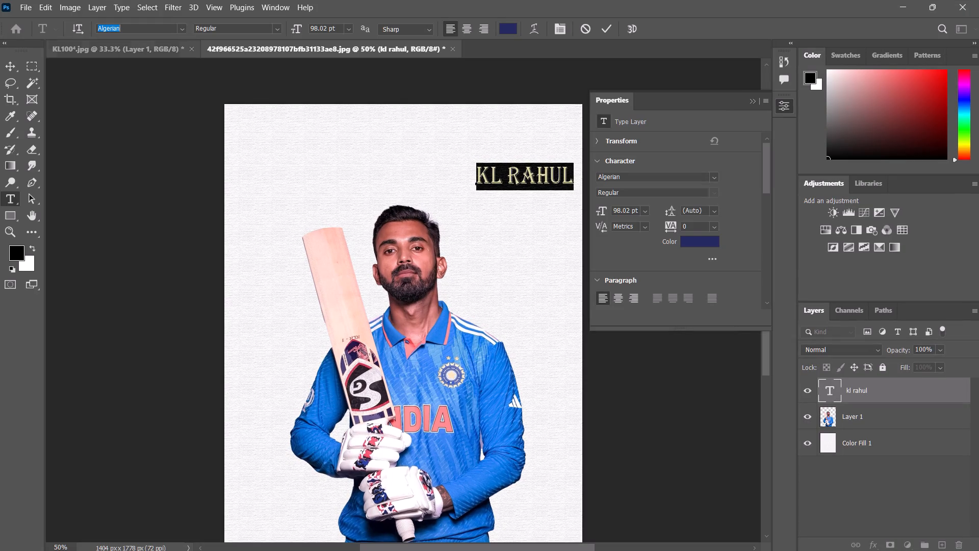
left_click(183, 27)
scroll(209, 232, "down", 20)
scroll(209, 232, "down", 5)
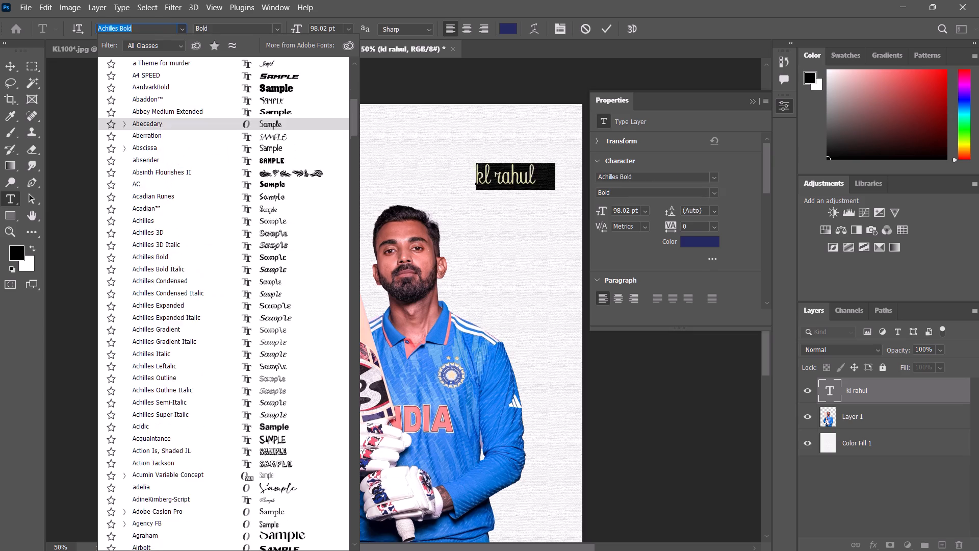
scroll(207, 260, "down", 20)
scroll(207, 260, "down", 14)
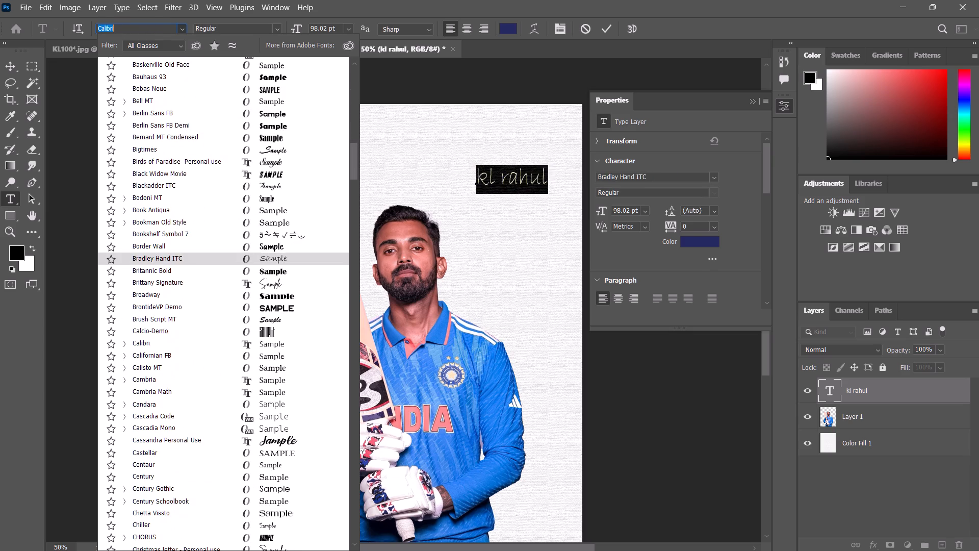
left_click(124, 405)
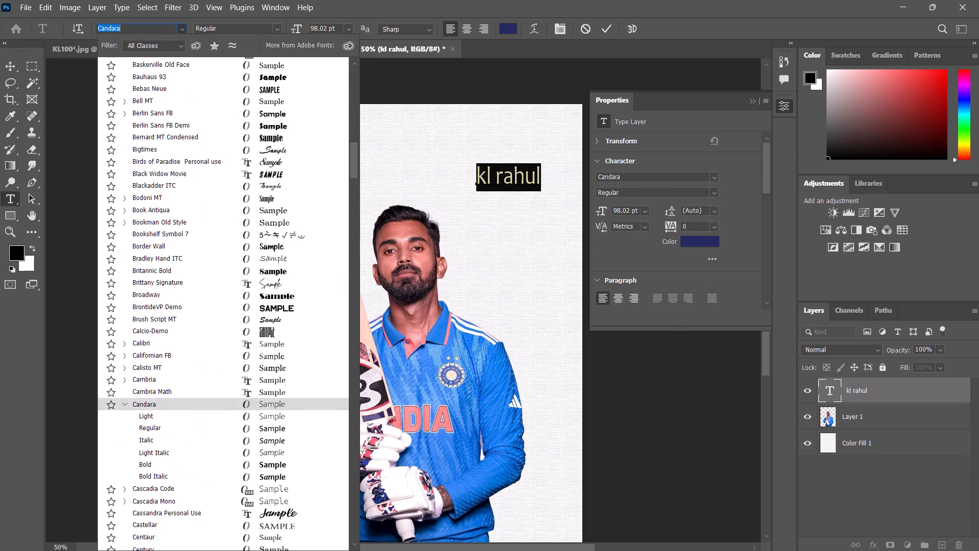
left_click(124, 405)
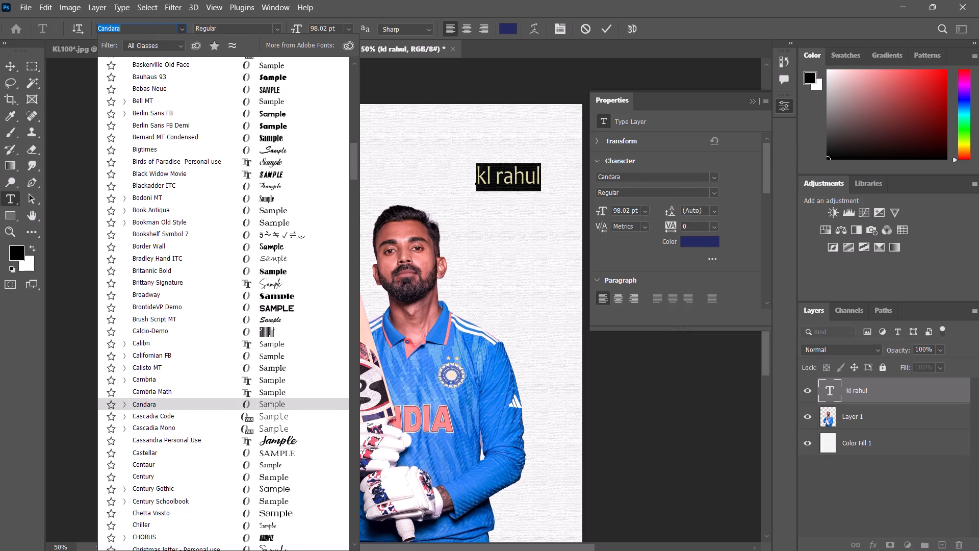
scroll(125, 392, "down", 20)
scroll(125, 392, "down", 8)
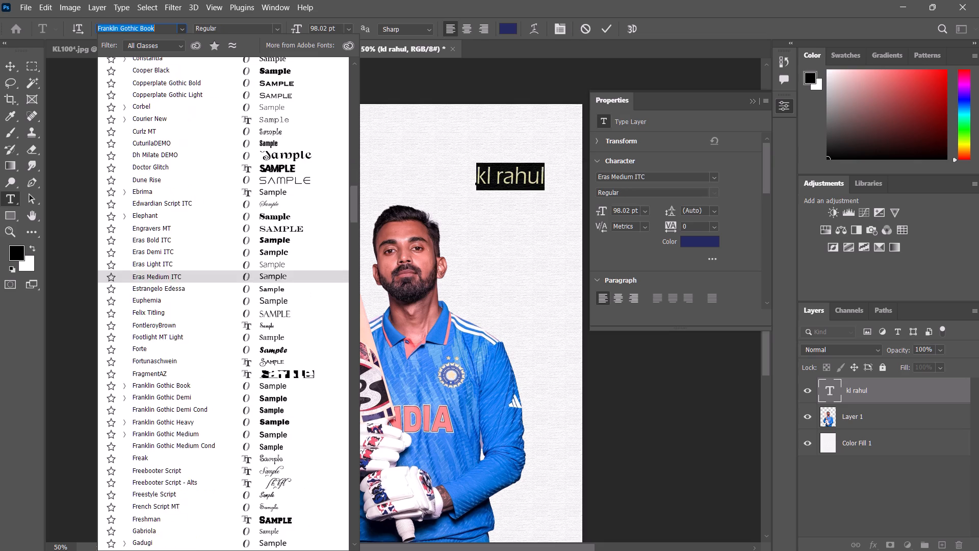
scroll(124, 389, "down", 17)
scroll(124, 389, "down", 5)
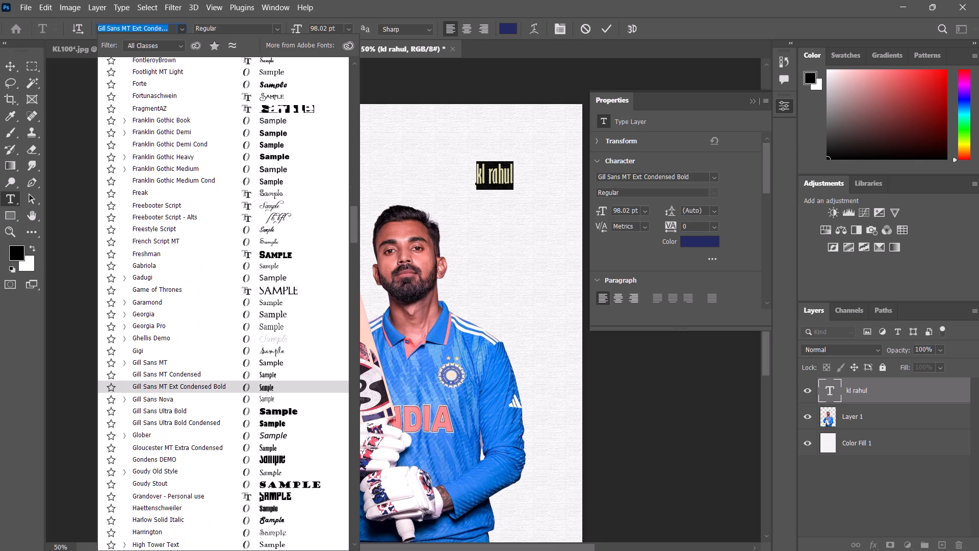
scroll(125, 370, "down", 4)
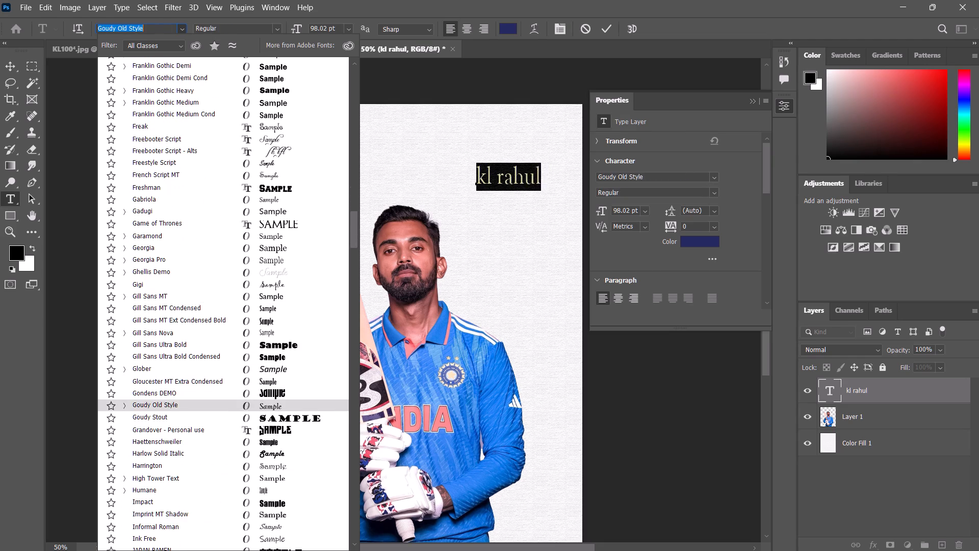
scroll(122, 411, "down", 5)
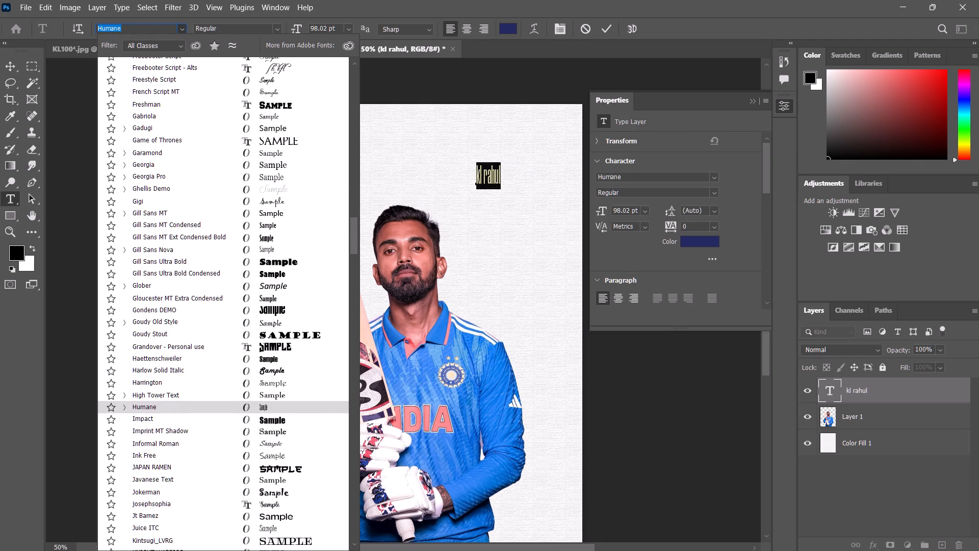
Compare the Humane weights on the kl rahul title and set it in Humane Regular.
left_click(123, 406)
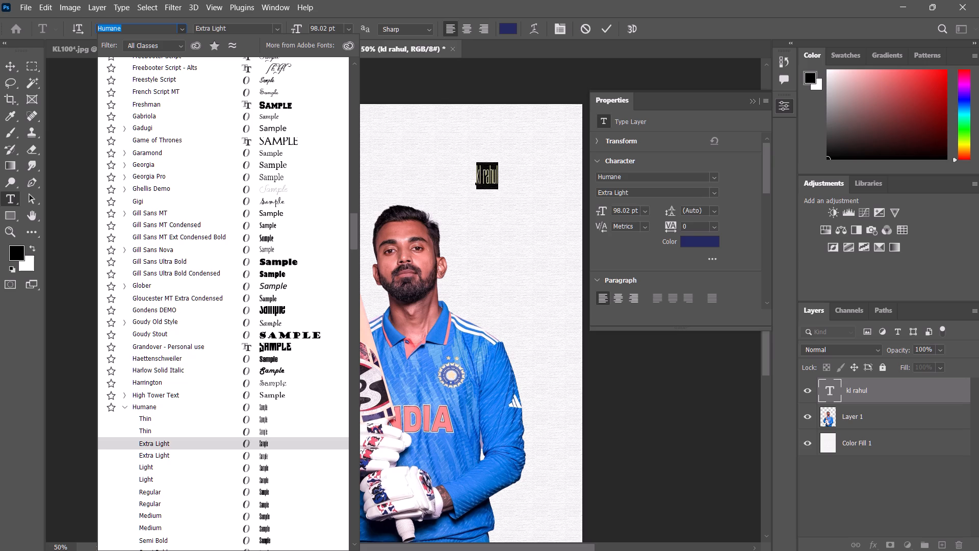
scroll(167, 466, "down", 4)
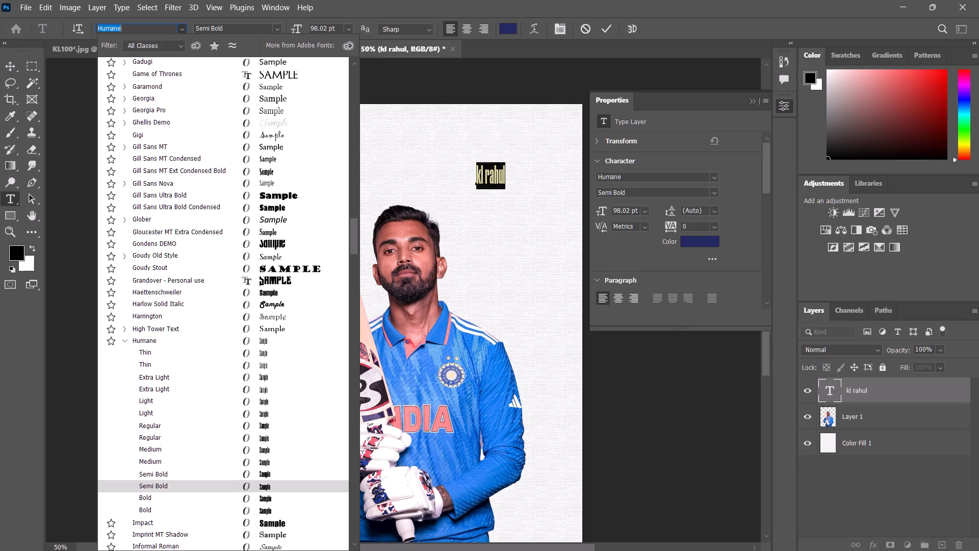
left_click(411, 390)
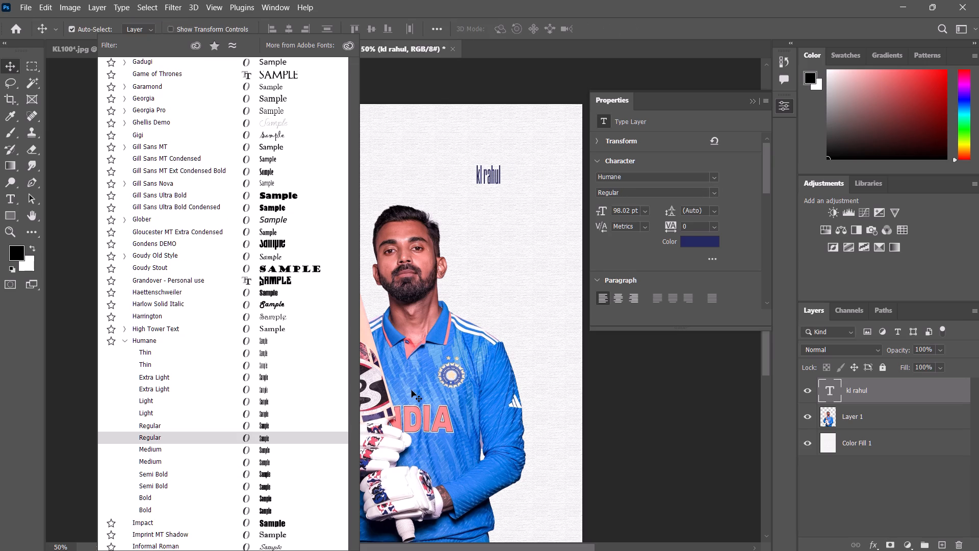
left_click(420, 264)
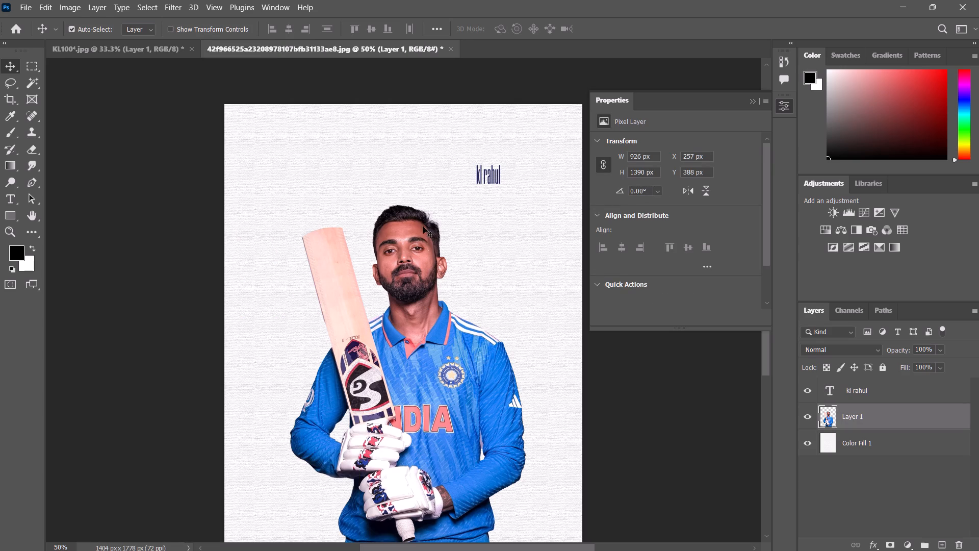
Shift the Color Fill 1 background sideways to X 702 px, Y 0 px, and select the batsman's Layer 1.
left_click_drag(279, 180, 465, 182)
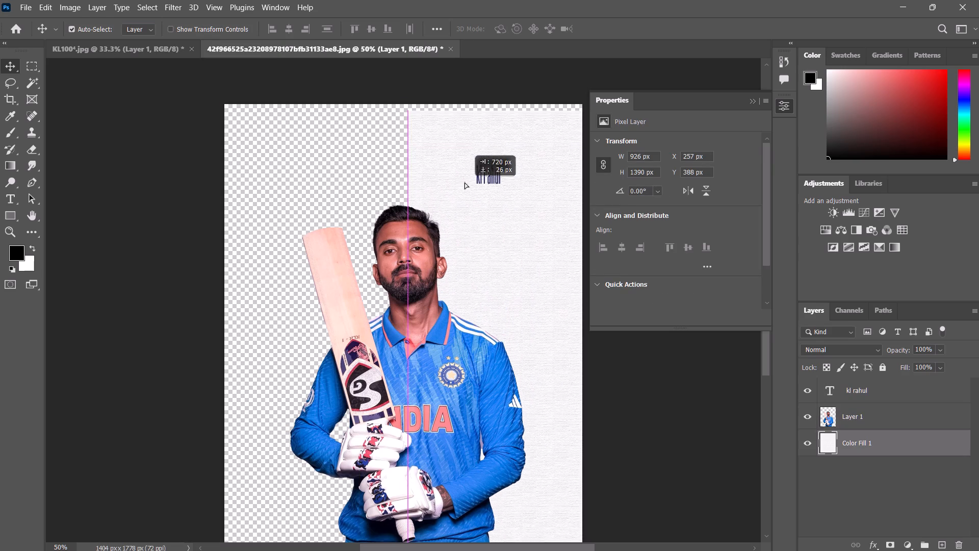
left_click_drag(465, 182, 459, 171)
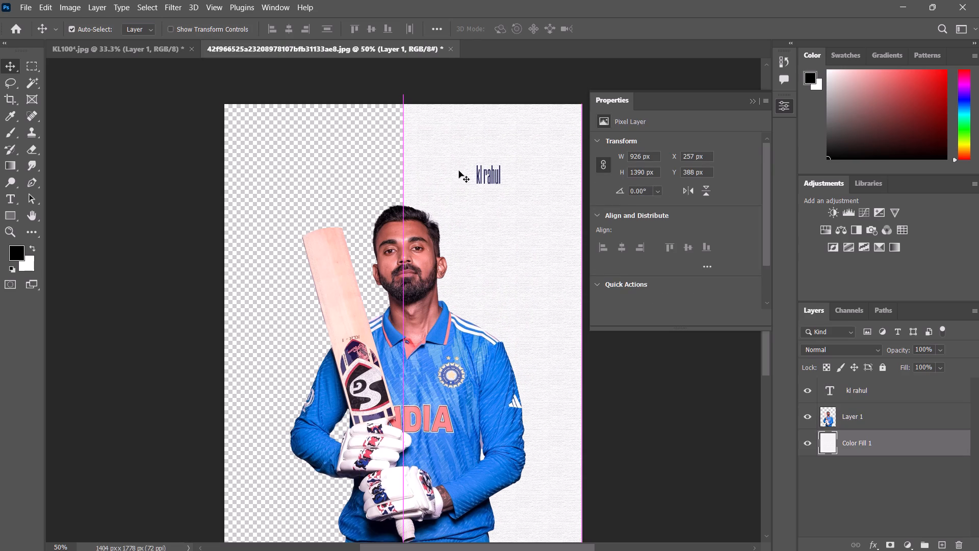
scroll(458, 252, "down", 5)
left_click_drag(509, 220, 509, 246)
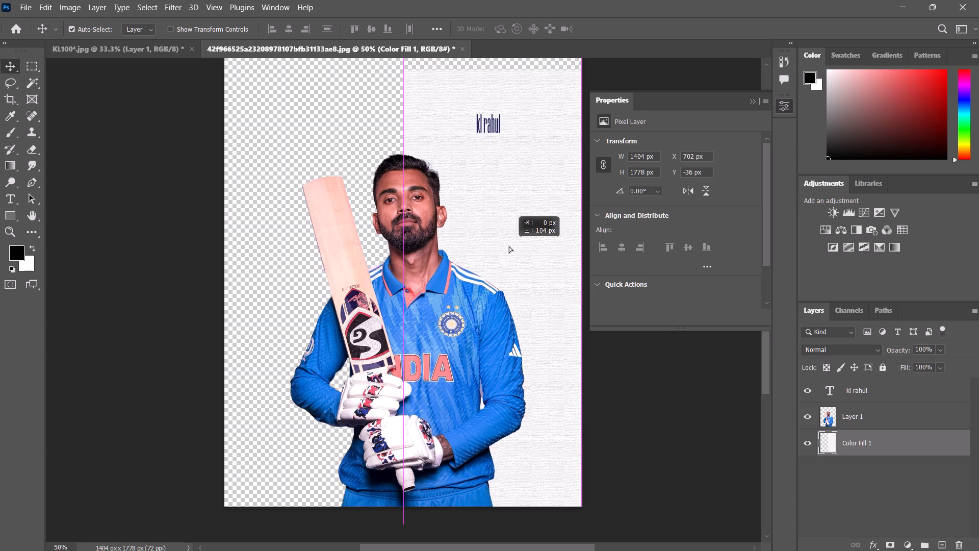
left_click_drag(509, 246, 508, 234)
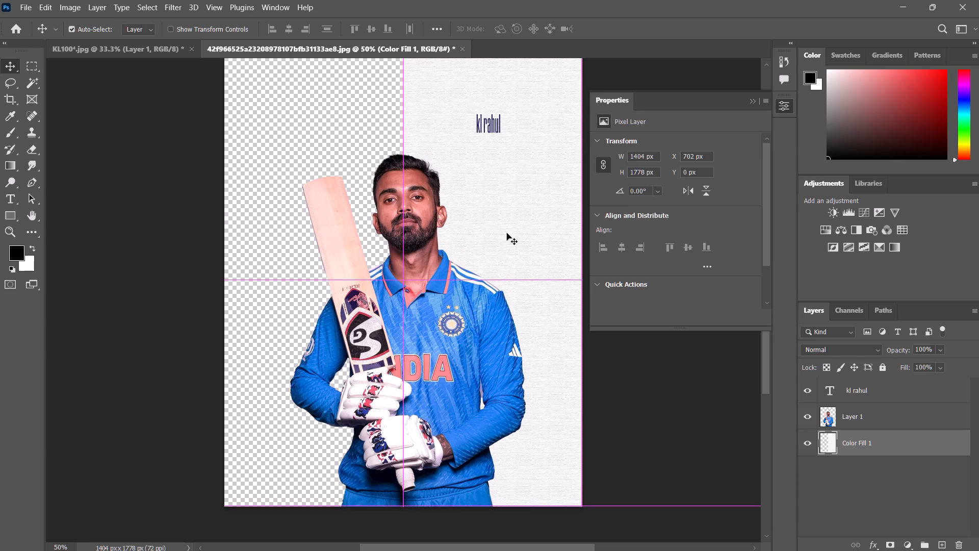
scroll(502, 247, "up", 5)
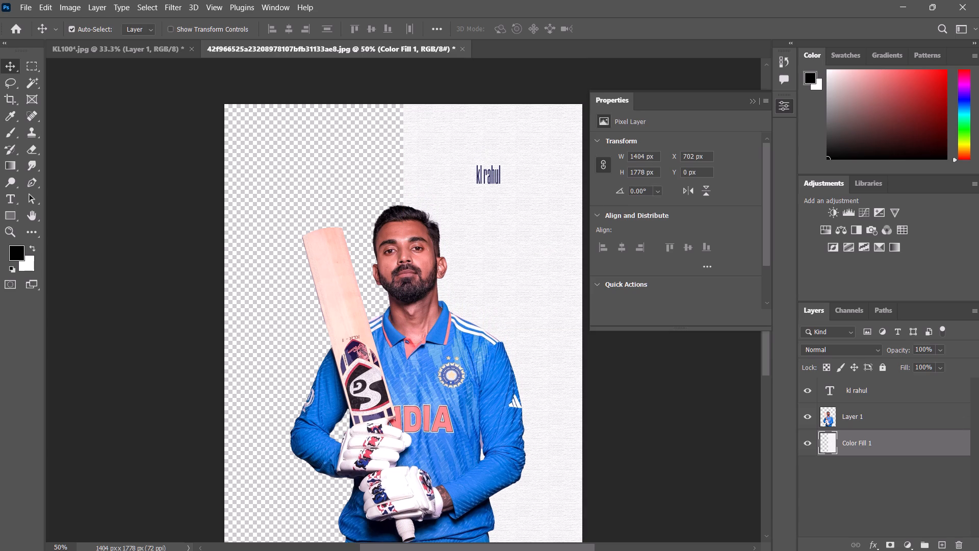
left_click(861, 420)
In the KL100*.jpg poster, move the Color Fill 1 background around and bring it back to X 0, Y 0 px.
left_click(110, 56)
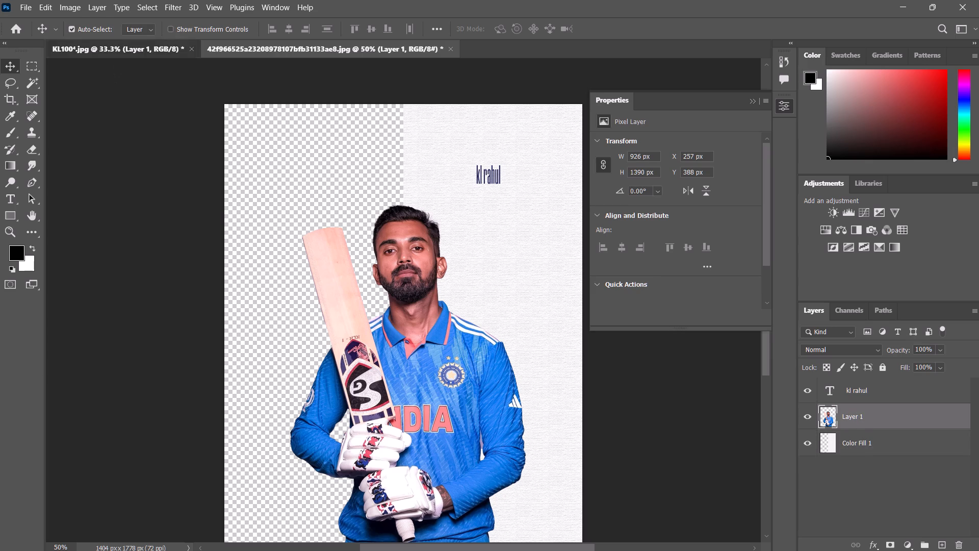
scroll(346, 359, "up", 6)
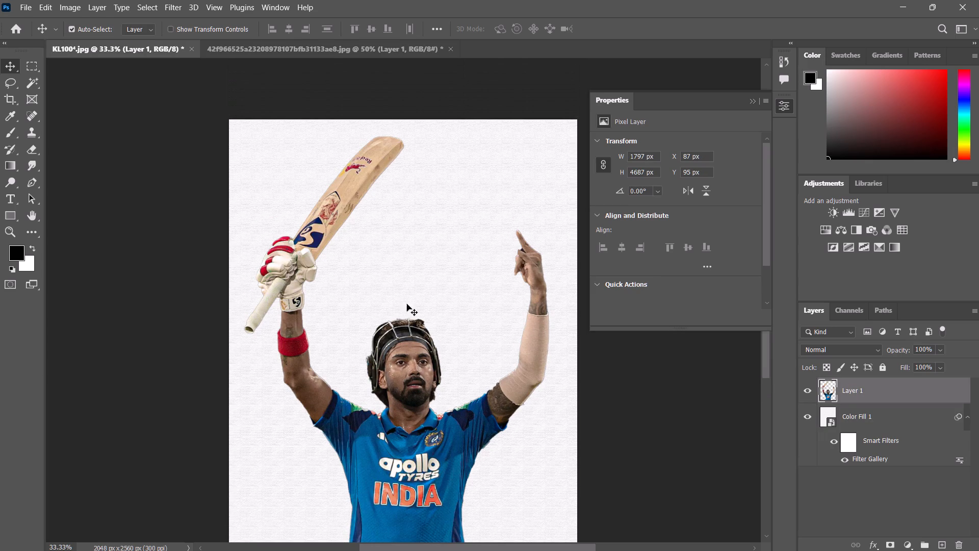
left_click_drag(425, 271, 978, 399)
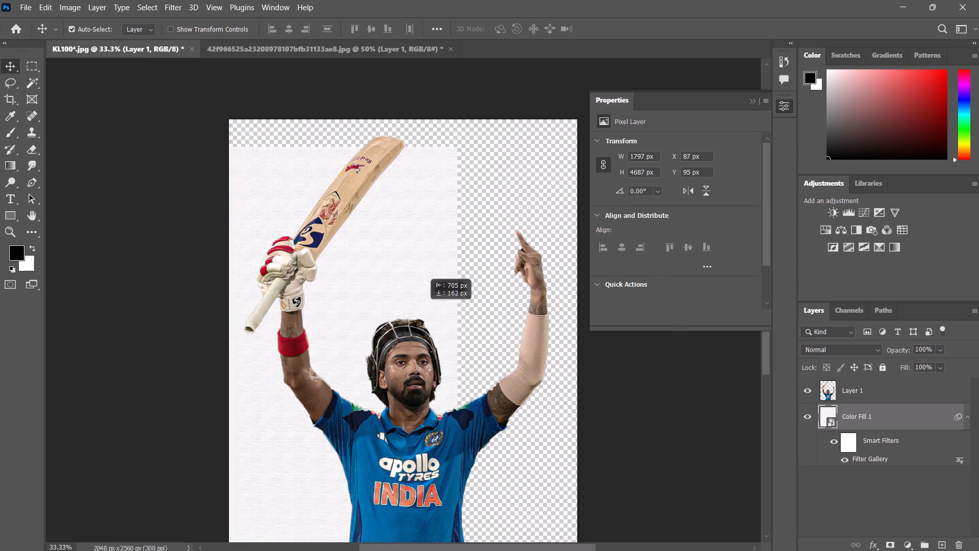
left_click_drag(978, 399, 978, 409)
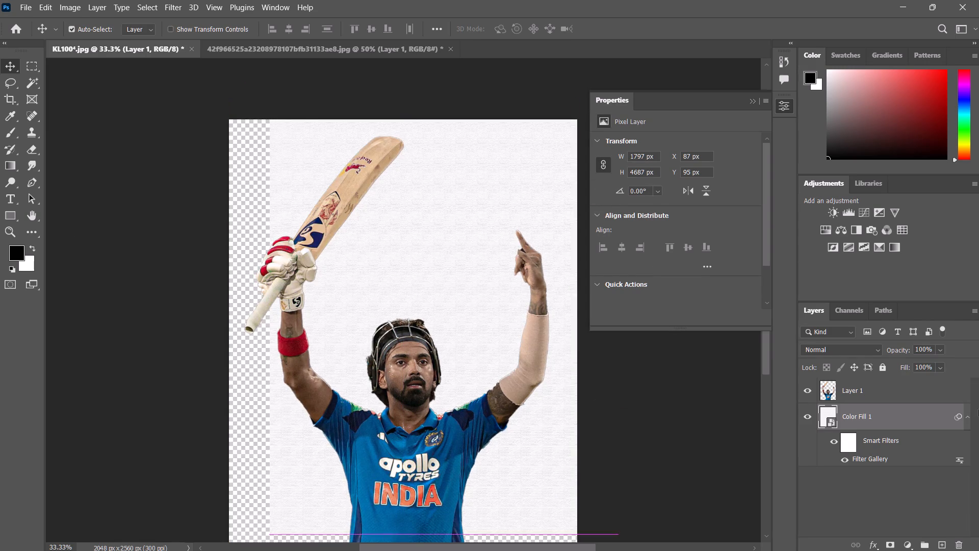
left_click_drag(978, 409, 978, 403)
Quit Photoshop without saving the changes to either poster document.
left_click(960, 5)
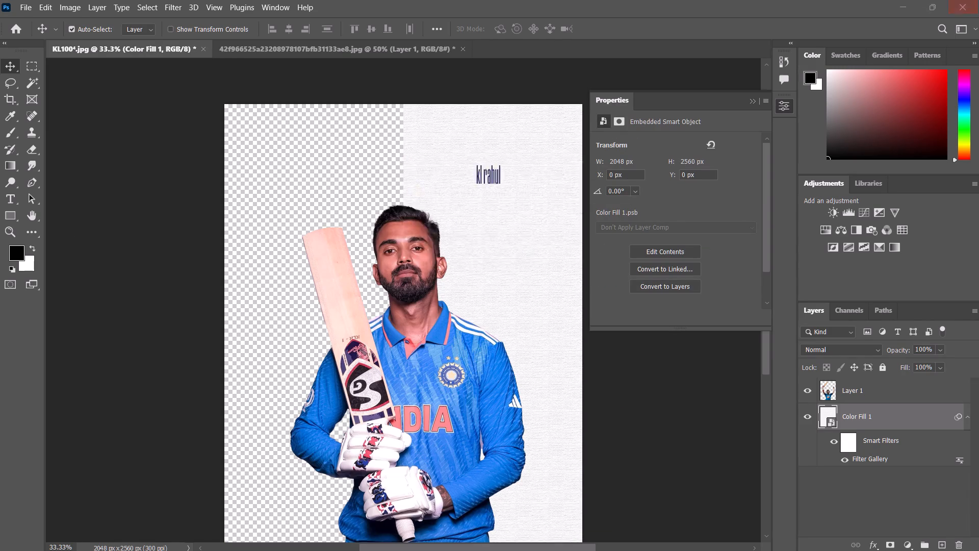
left_click(506, 234)
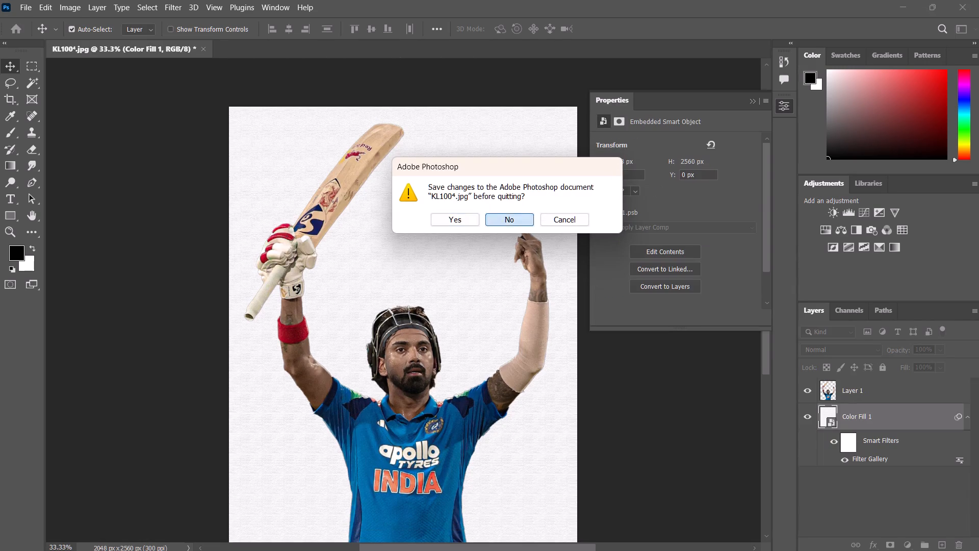
left_click(509, 218)
Close the File Explorer window.
left_click(969, 9)
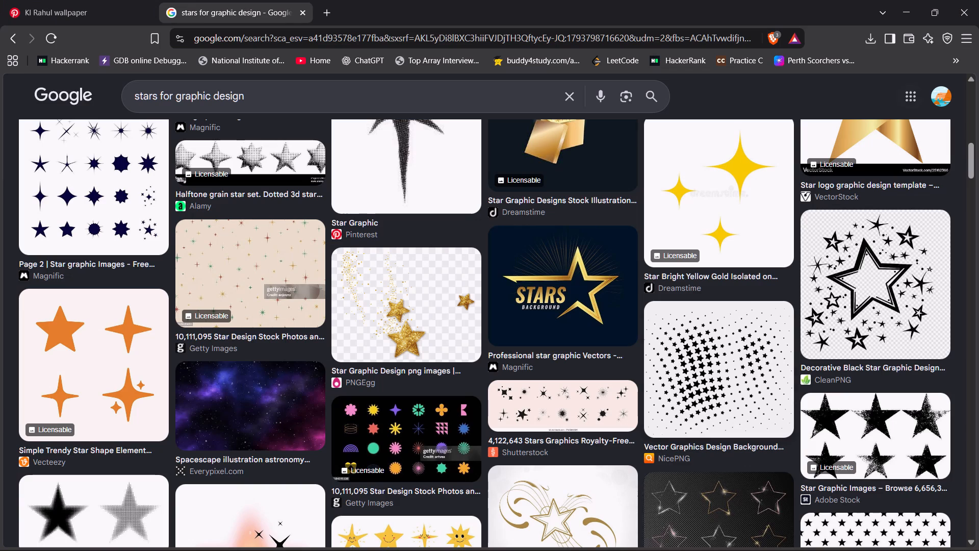